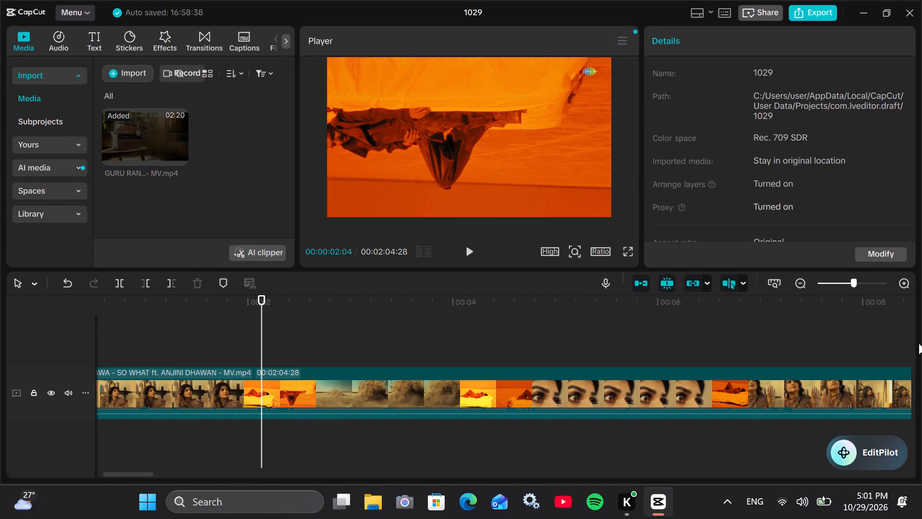
Split the music video clip at 00:00:01:16, during the close-up of the woman in the brown top.
left_click_drag(259, 319, 337, 334)
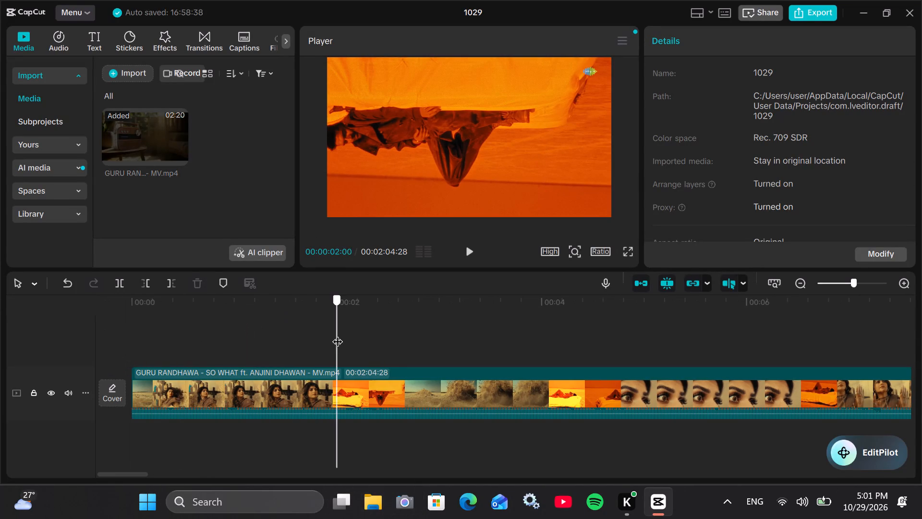
left_click_drag(337, 334, 261, 334)
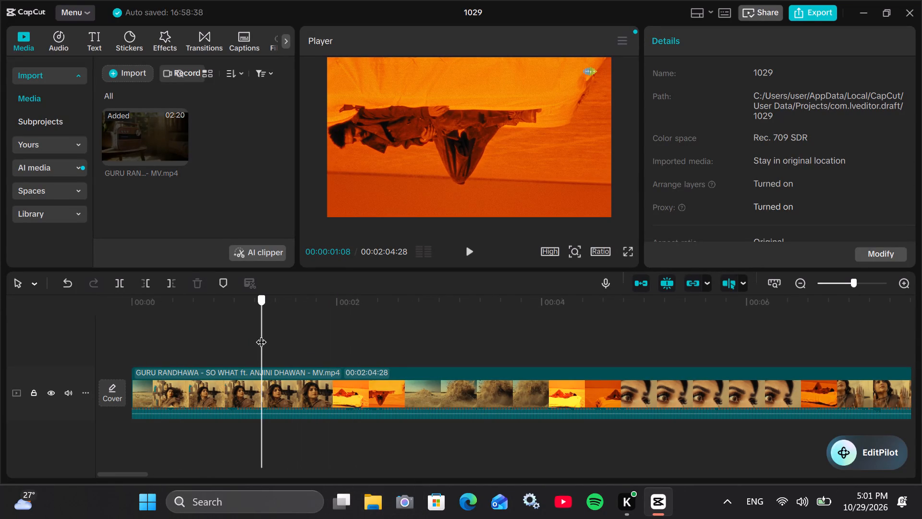
left_click_drag(261, 334, 299, 332)
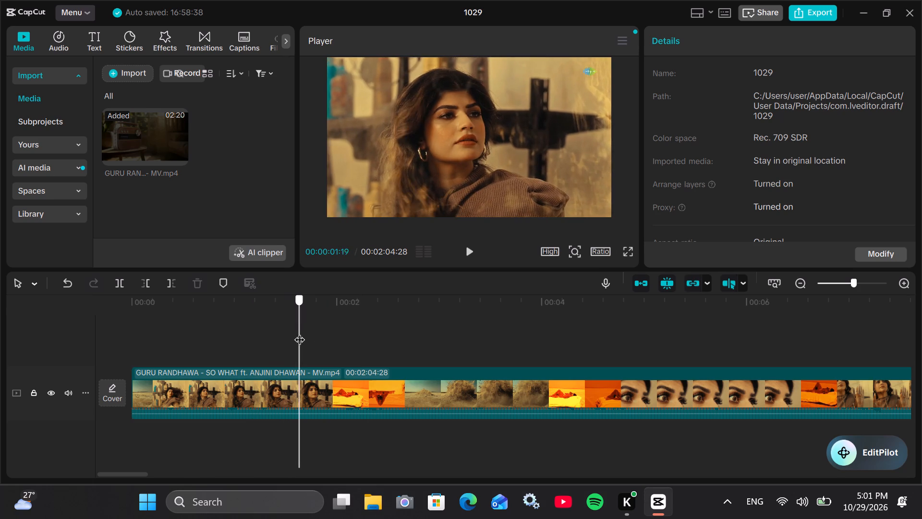
left_click_drag(299, 332, 289, 331)
left_click(117, 280)
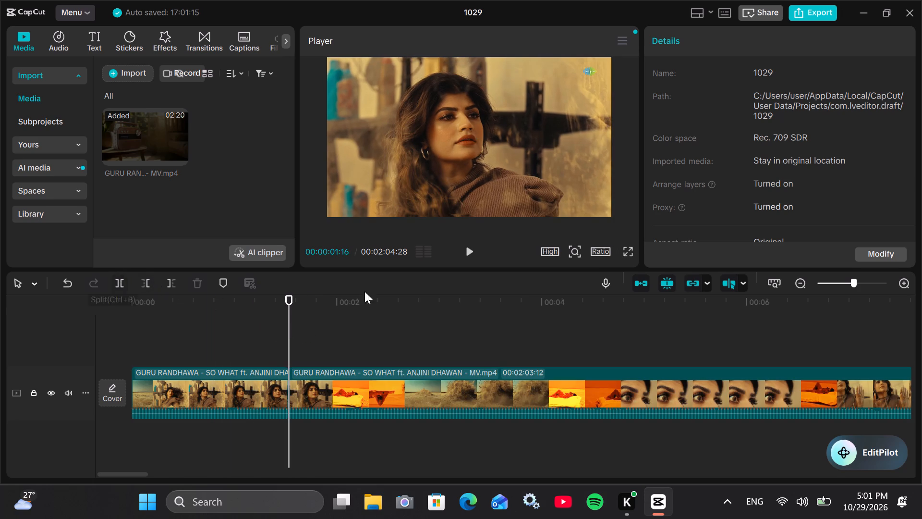
Split the remaining clip at about 00:00:08:24, just after the shot of the man lying on the mattress begins.
left_click_drag(289, 298, 373, 303)
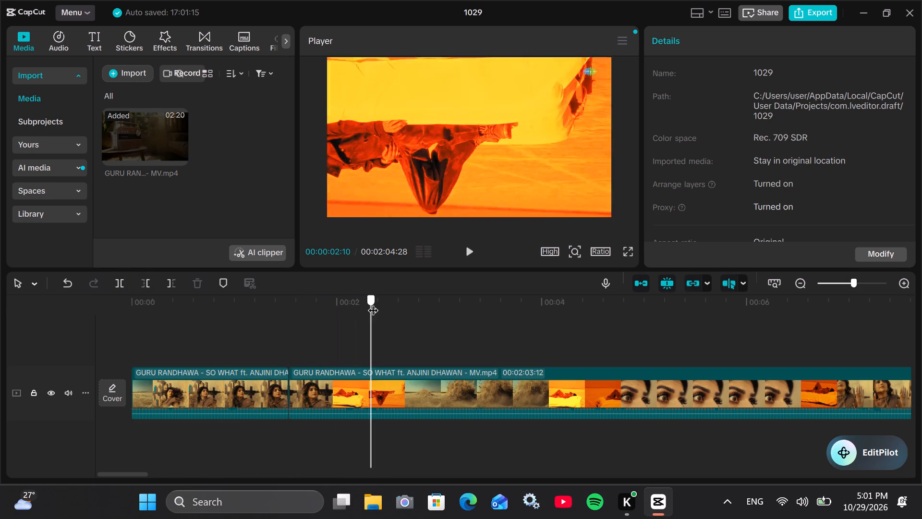
left_click_drag(373, 303, 588, 305)
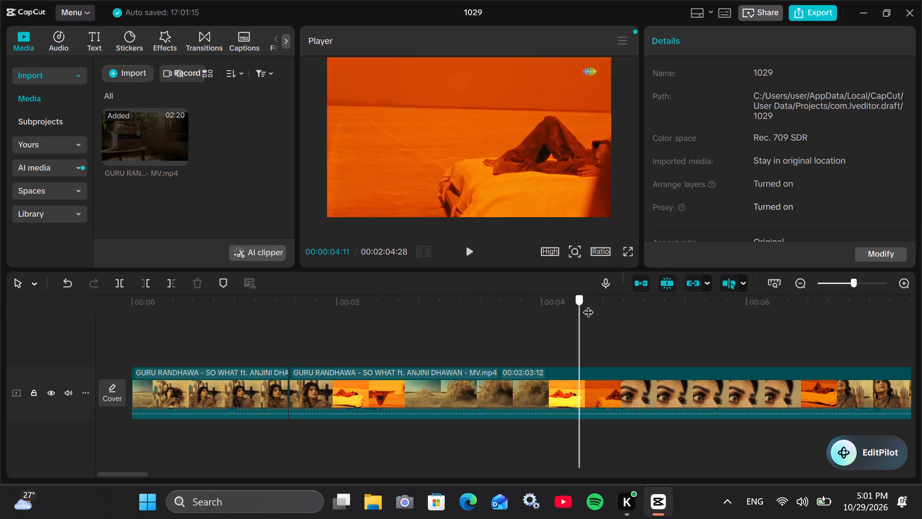
left_click_drag(588, 305, 420, 309)
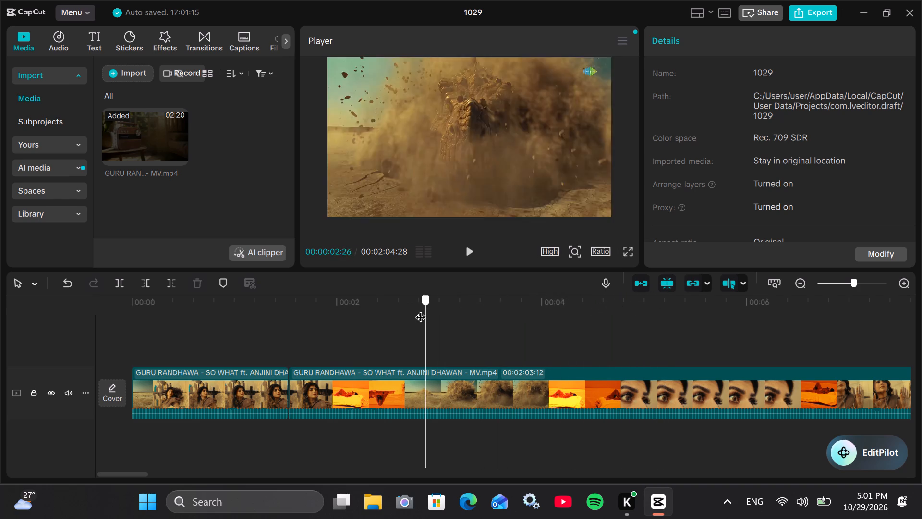
left_click_drag(420, 309, 677, 307)
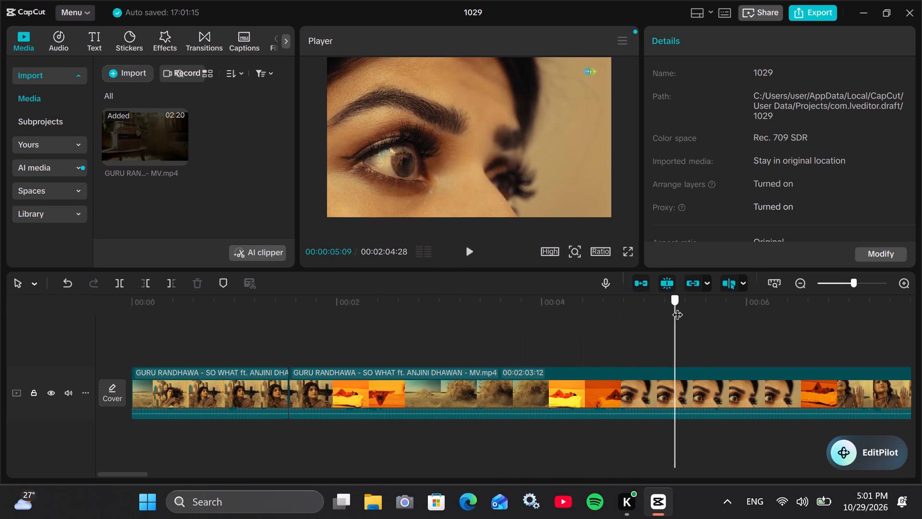
left_click_drag(677, 307, 833, 314)
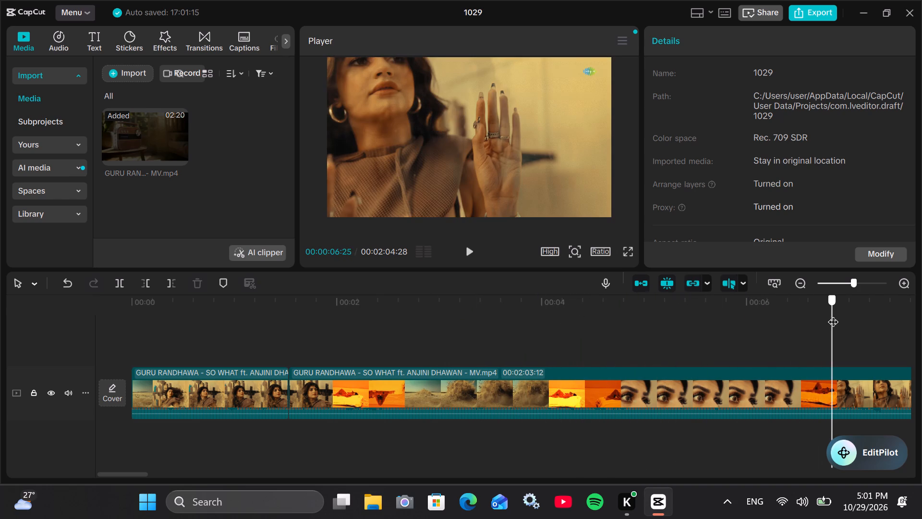
left_click_drag(833, 314, 679, 311)
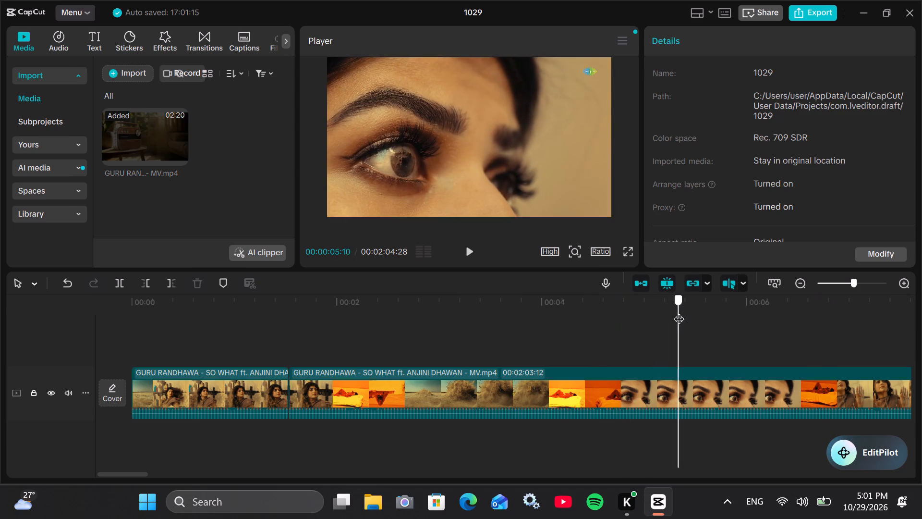
left_click_drag(679, 311, 829, 316)
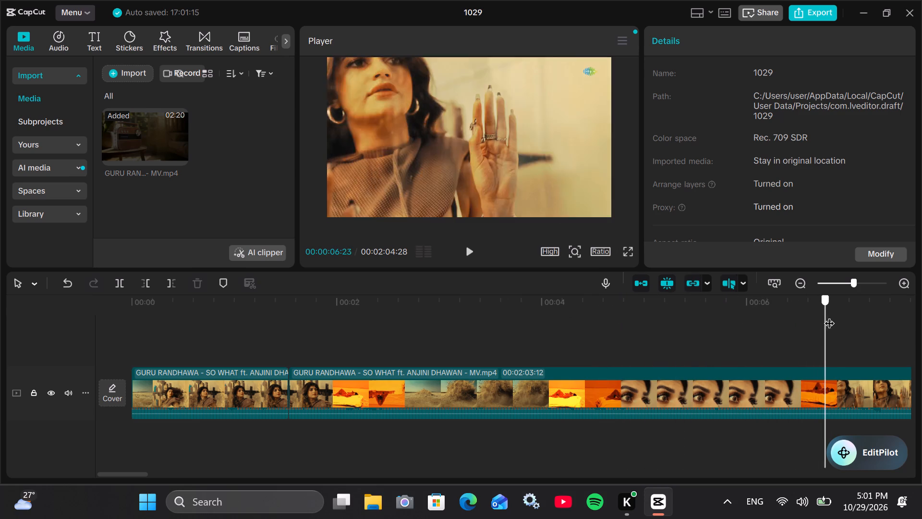
left_click_drag(829, 316, 777, 314)
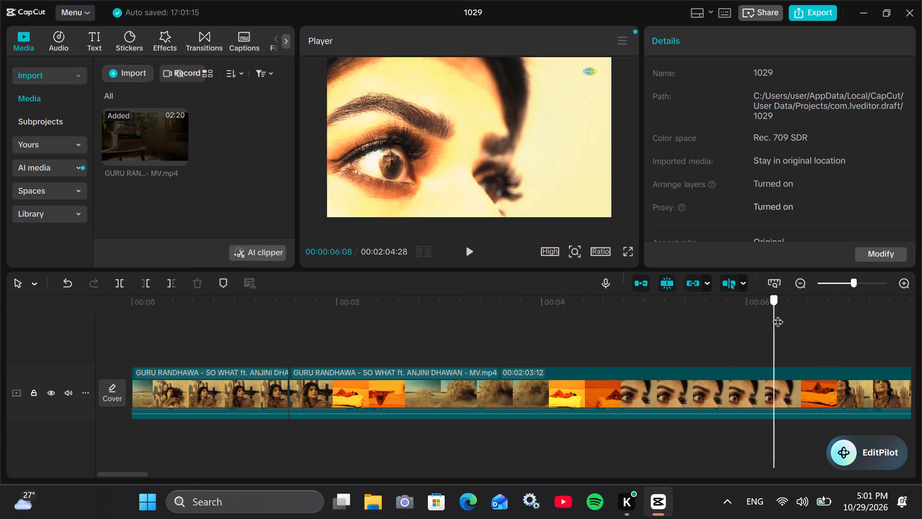
left_click_drag(777, 314, 890, 318)
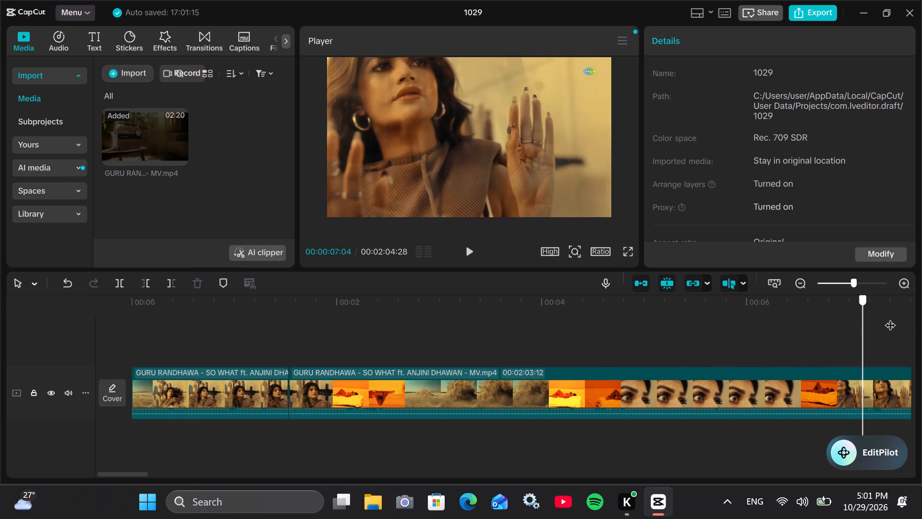
left_click_drag(890, 318, 497, 322)
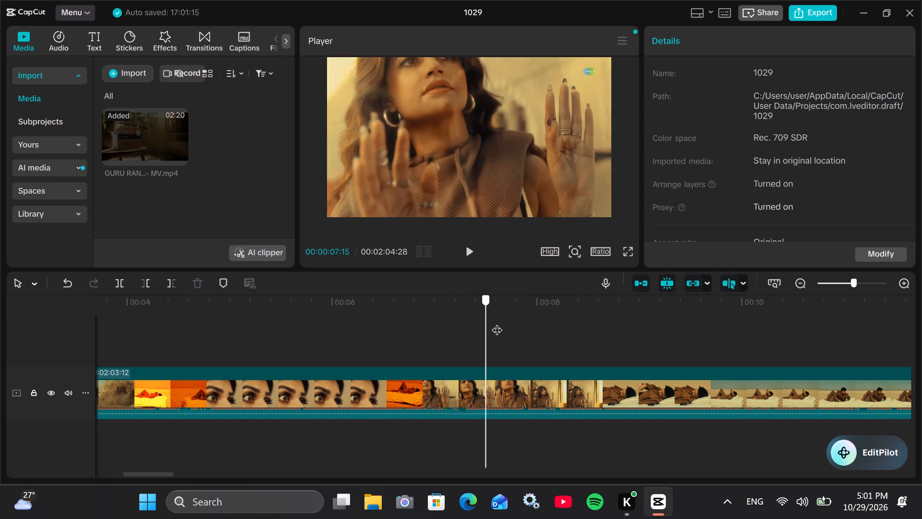
left_click_drag(497, 322, 694, 322)
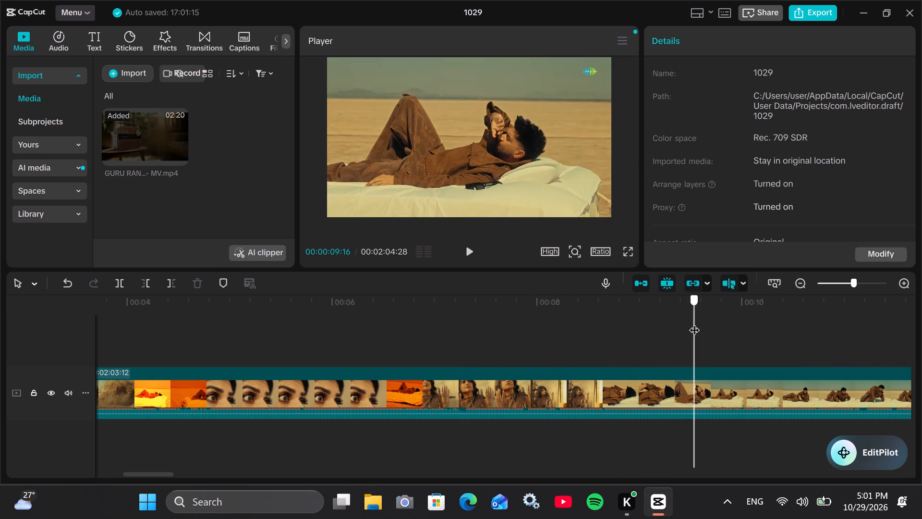
left_click_drag(694, 322, 568, 323)
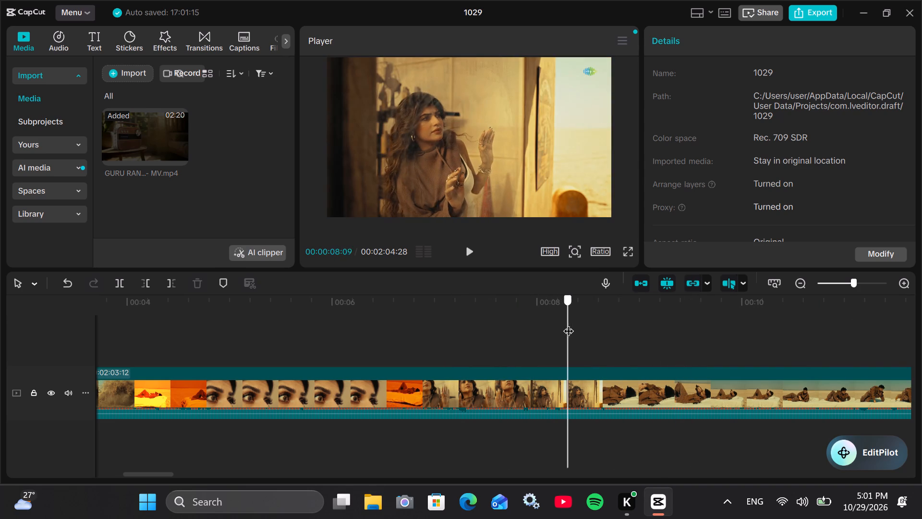
left_click_drag(568, 323, 608, 323)
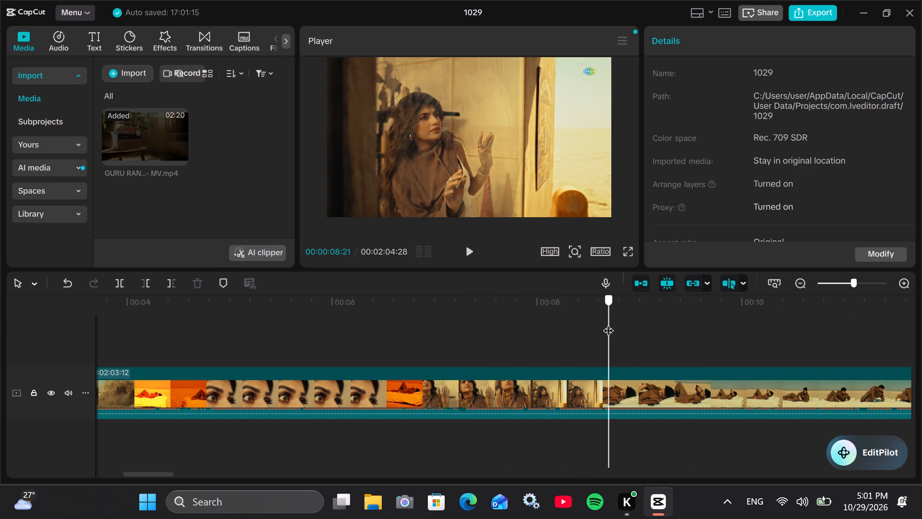
left_click_drag(608, 323, 609, 323)
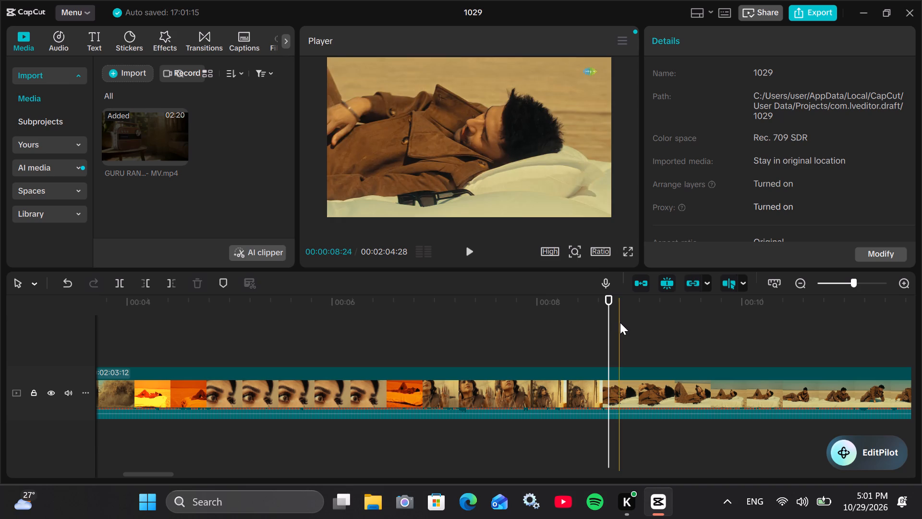
left_click_drag(607, 325, 618, 325)
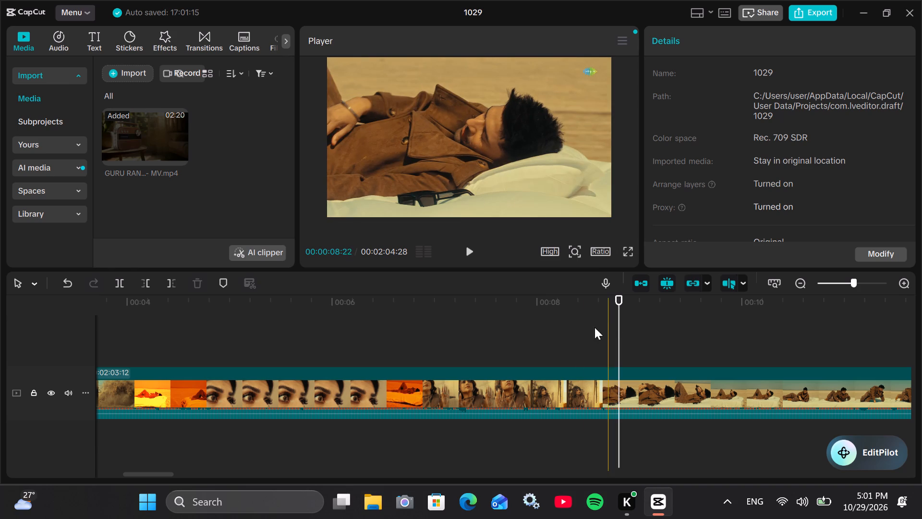
left_click(124, 277)
Delete the segment between the two cuts, from 00:00:01:16 to about 00:00:08:24.
left_click(222, 373)
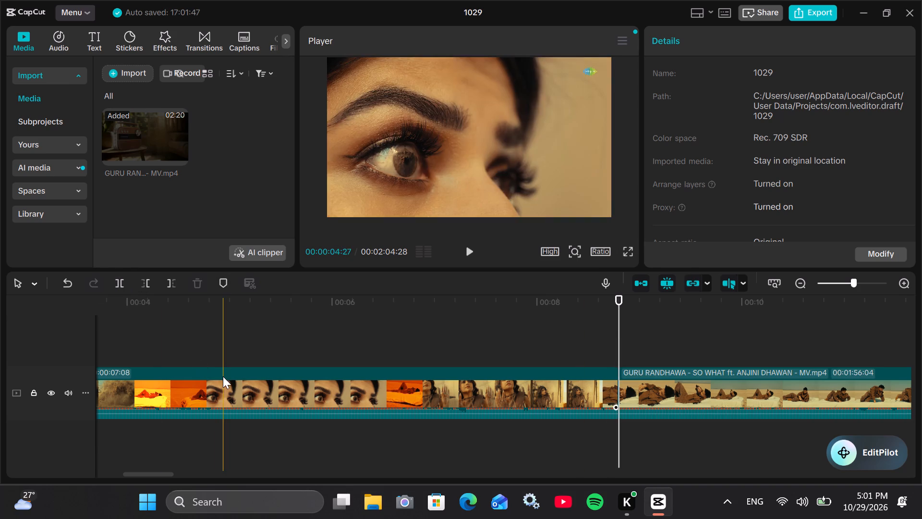
left_click(201, 284)
Review the shot of the man on the mattress from about 00:00:01:26 to 00:00:07:08 to look for cut points.
left_click(179, 320)
left_click_drag(179, 320, 118, 327)
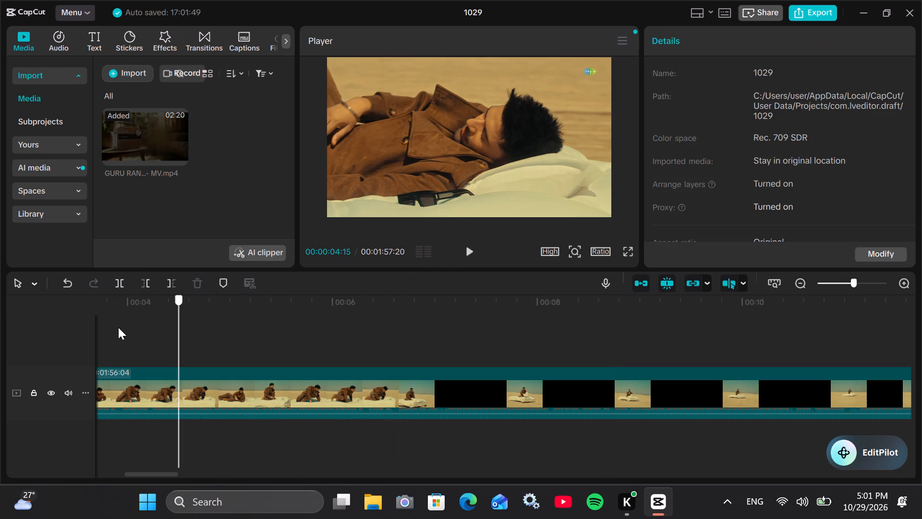
left_click_drag(118, 327, 405, 345)
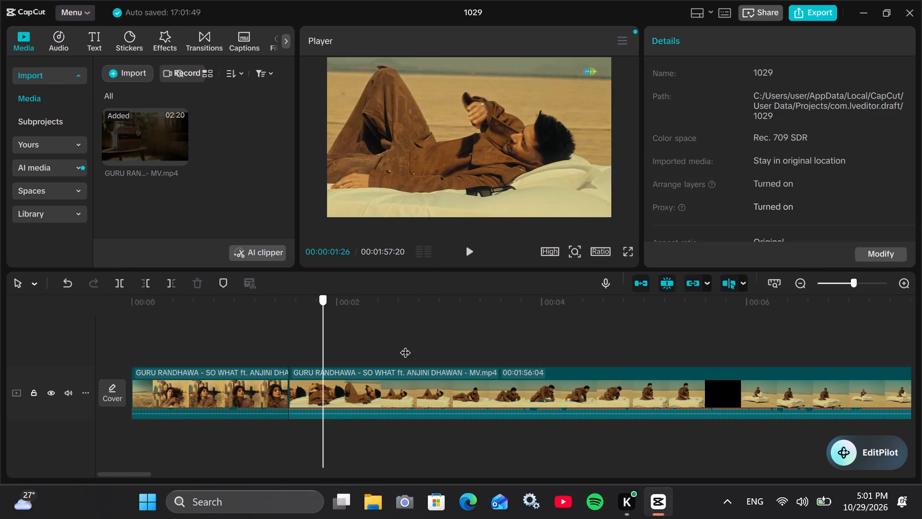
left_click_drag(405, 345, 425, 349)
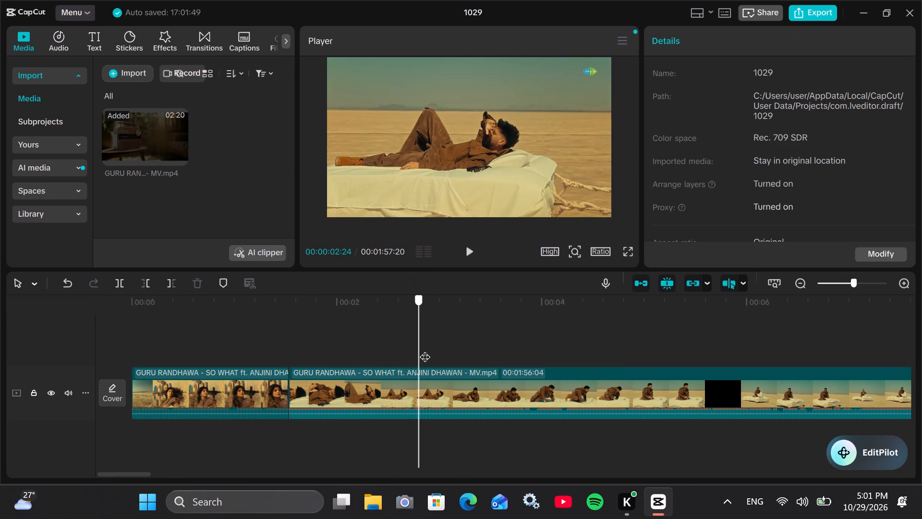
left_click_drag(425, 349, 615, 355)
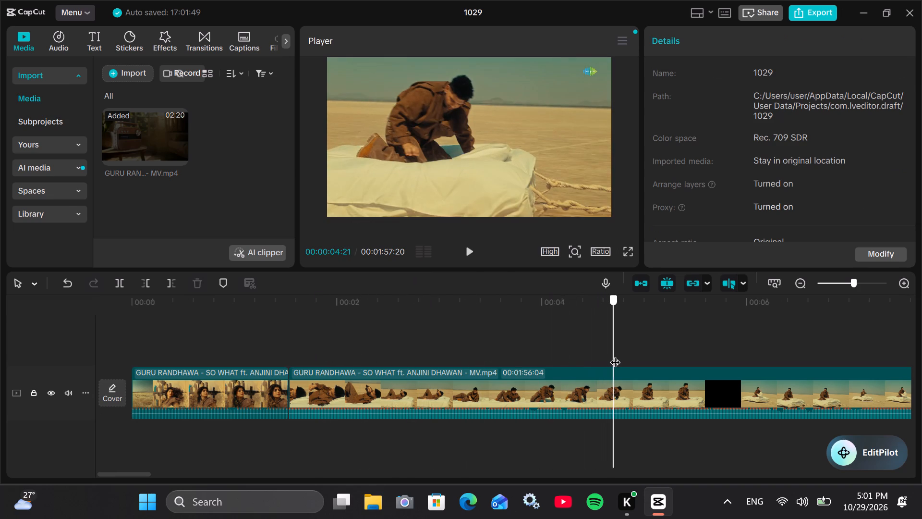
left_click_drag(615, 355, 745, 338)
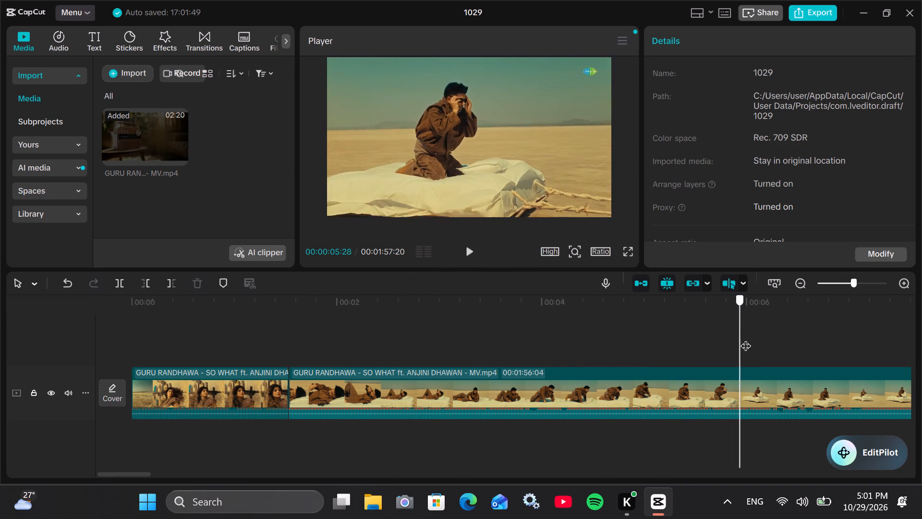
left_click_drag(745, 338, 825, 338)
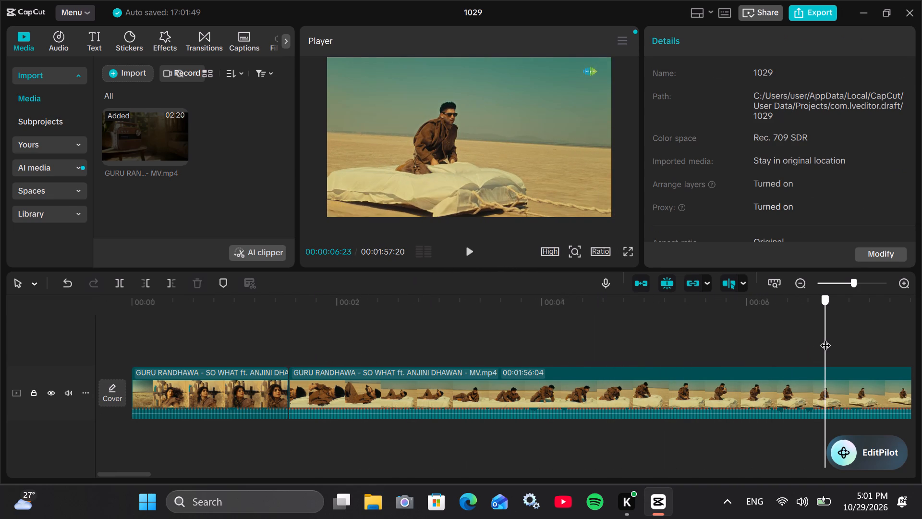
left_click_drag(825, 338, 816, 339)
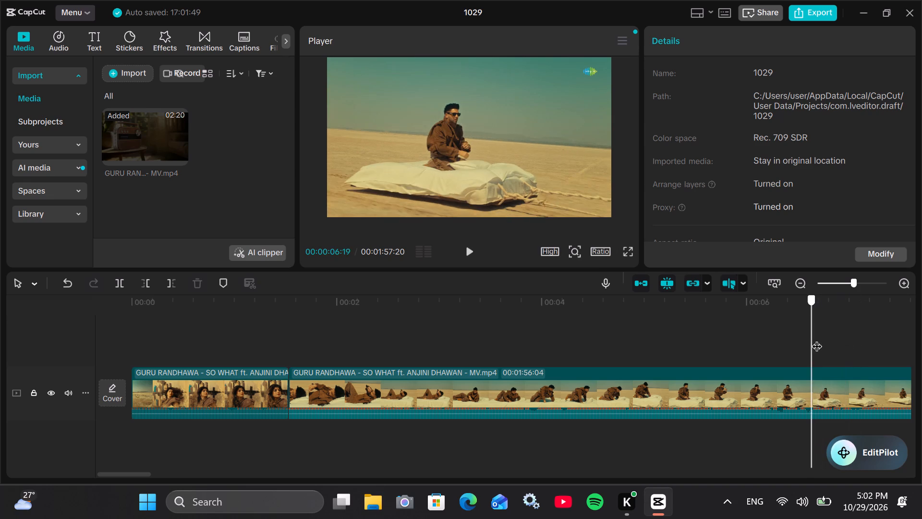
left_click_drag(816, 339, 877, 341)
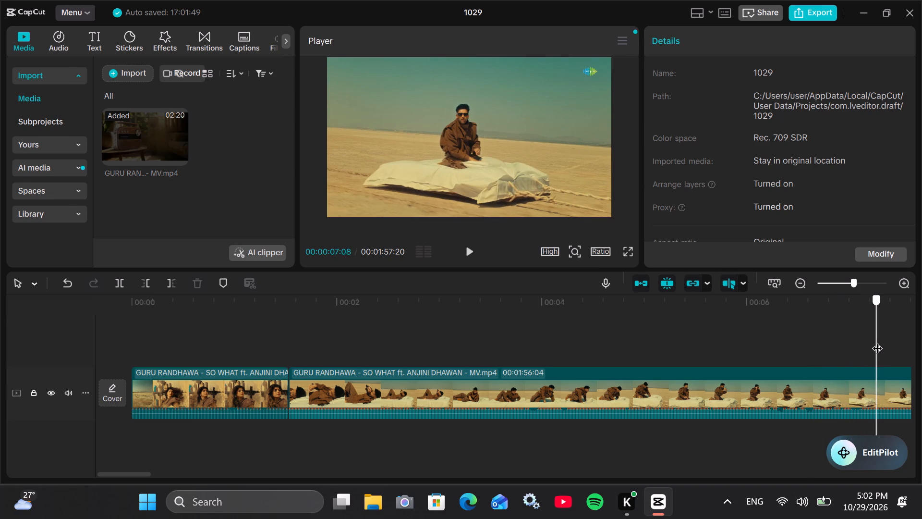
Split the long clip at about 00:00:06:21, where the man in sunglasses kneels on the mattress.
left_click_drag(877, 341, 315, 349)
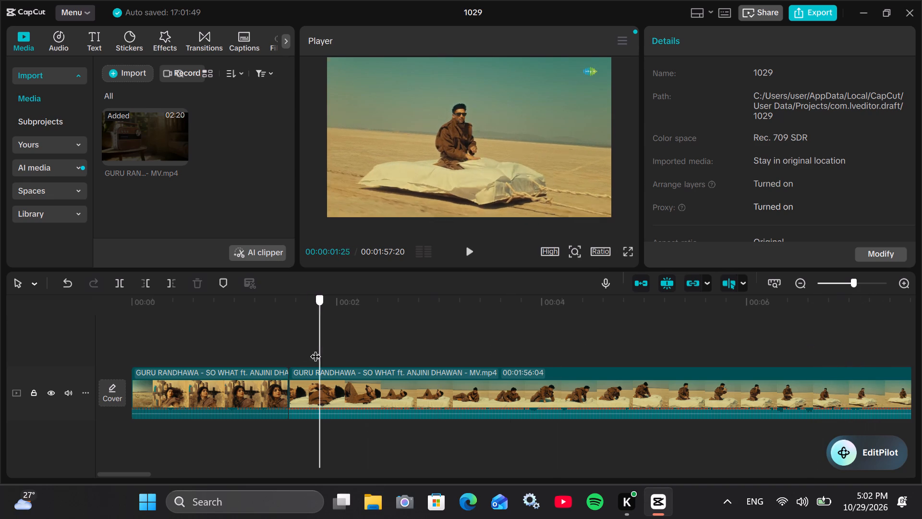
left_click_drag(315, 349, 367, 357)
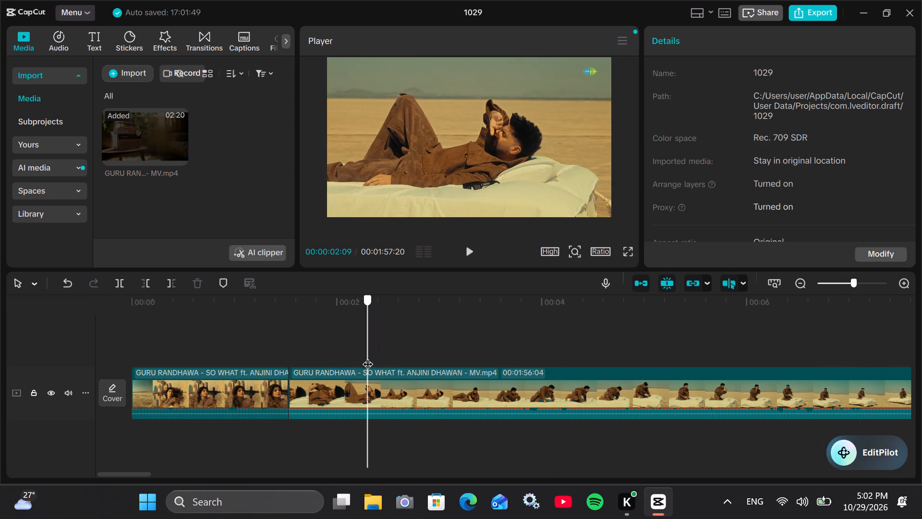
left_click_drag(367, 357, 538, 356)
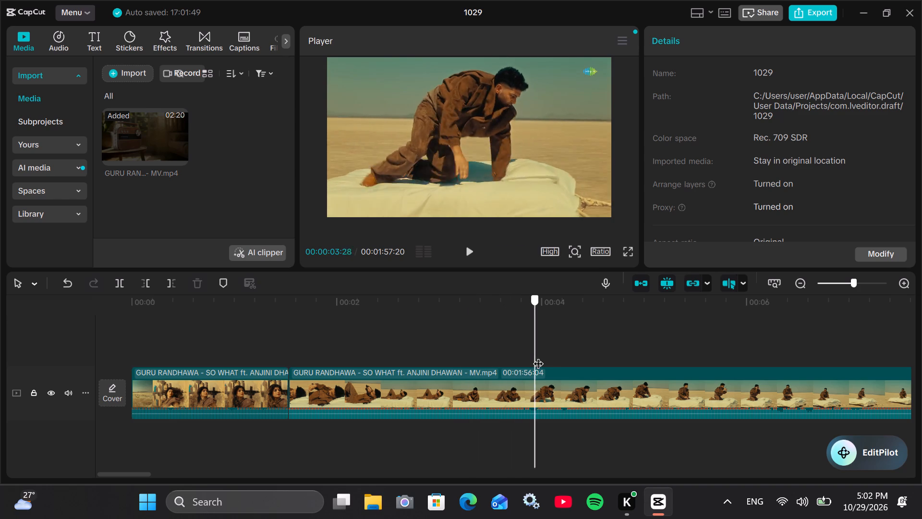
left_click_drag(538, 356, 594, 357)
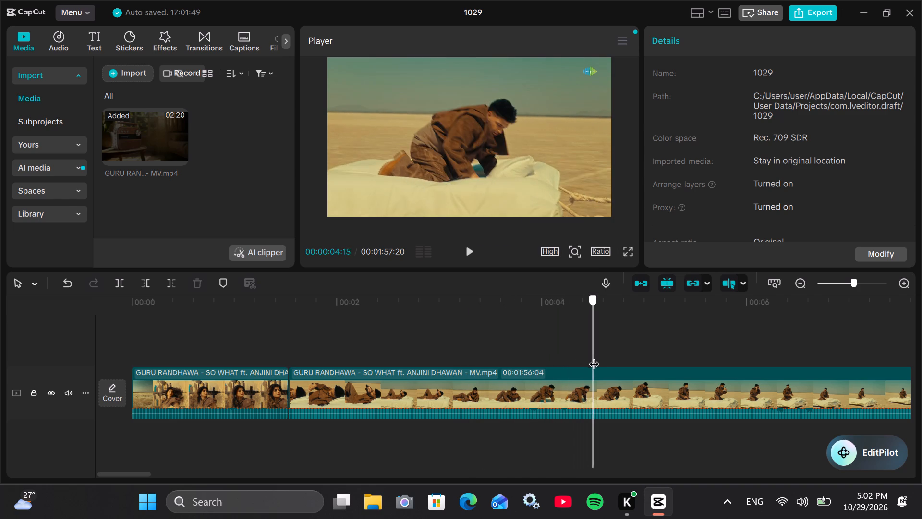
left_click_drag(594, 357, 691, 358)
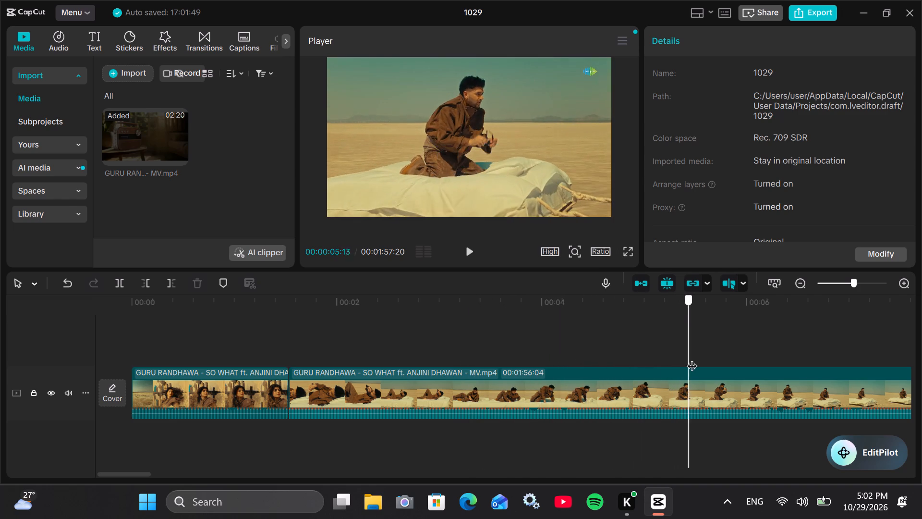
left_click_drag(691, 358, 779, 353)
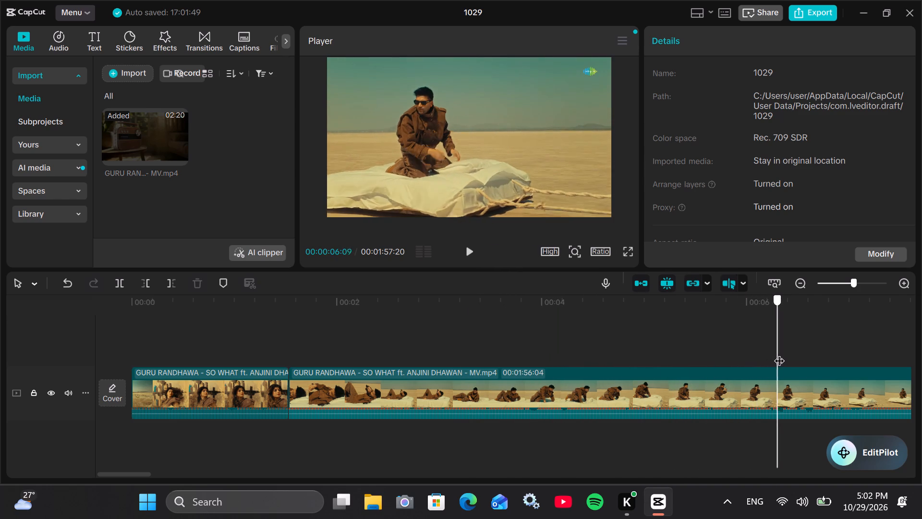
left_click_drag(779, 353, 808, 354)
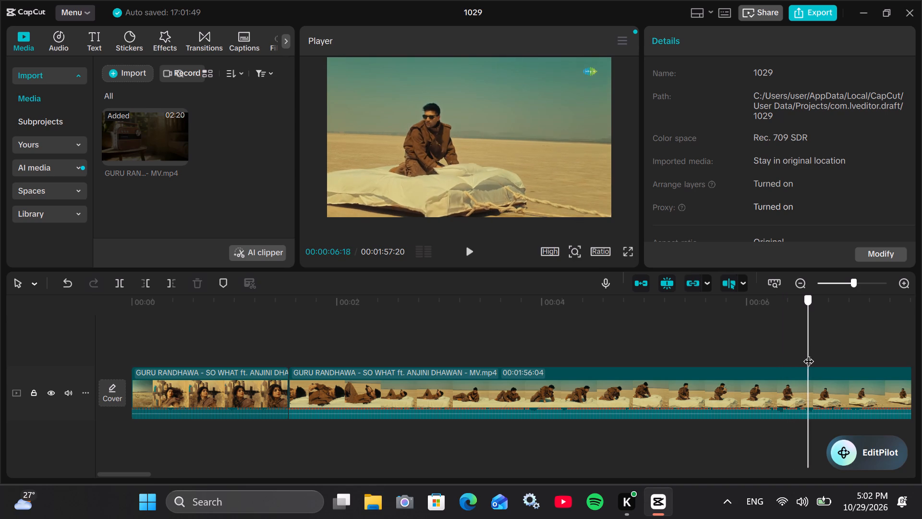
left_click_drag(808, 354, 819, 354)
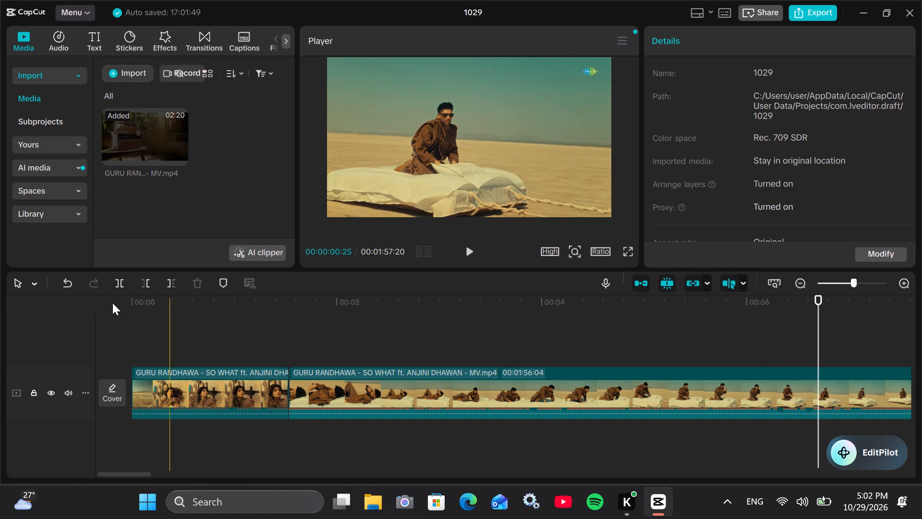
left_click(123, 287)
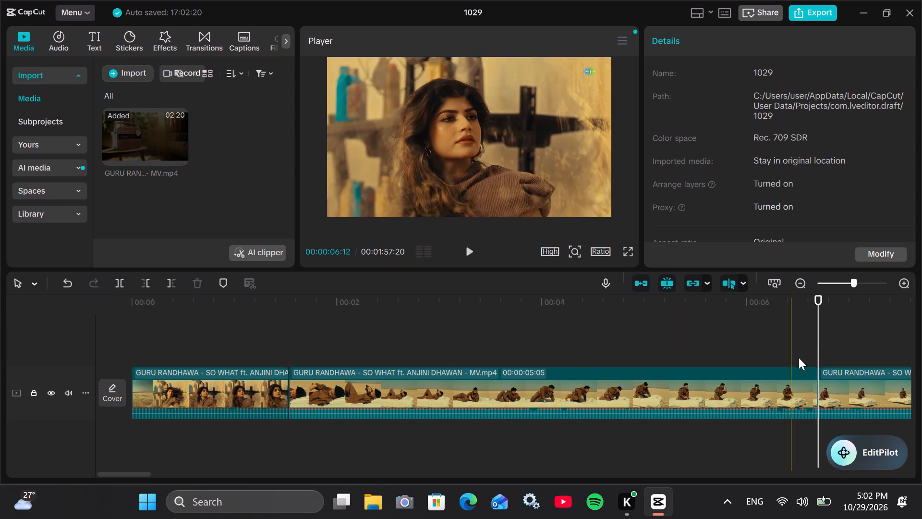
Review the footage on both sides of the 00:00:06:21 cut and back to the opening shot of the woman.
left_click_drag(819, 336, 920, 340)
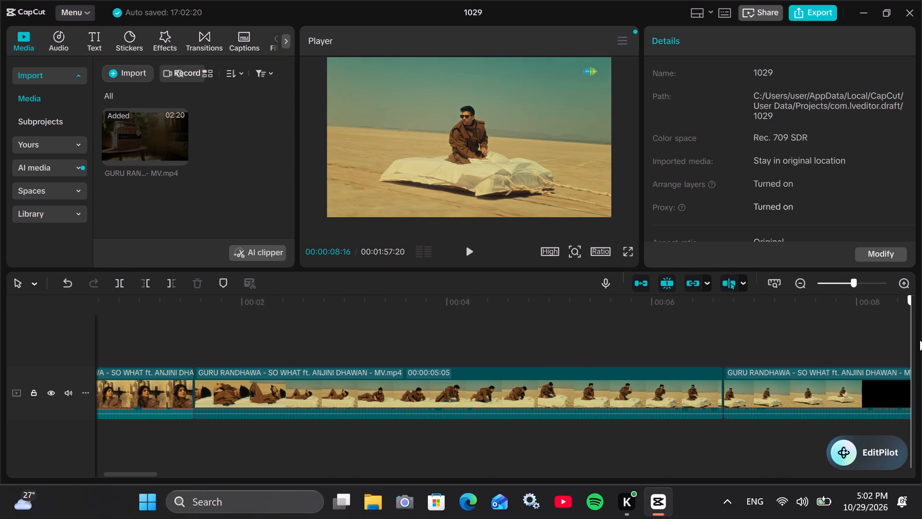
left_click_drag(920, 340, 346, 395)
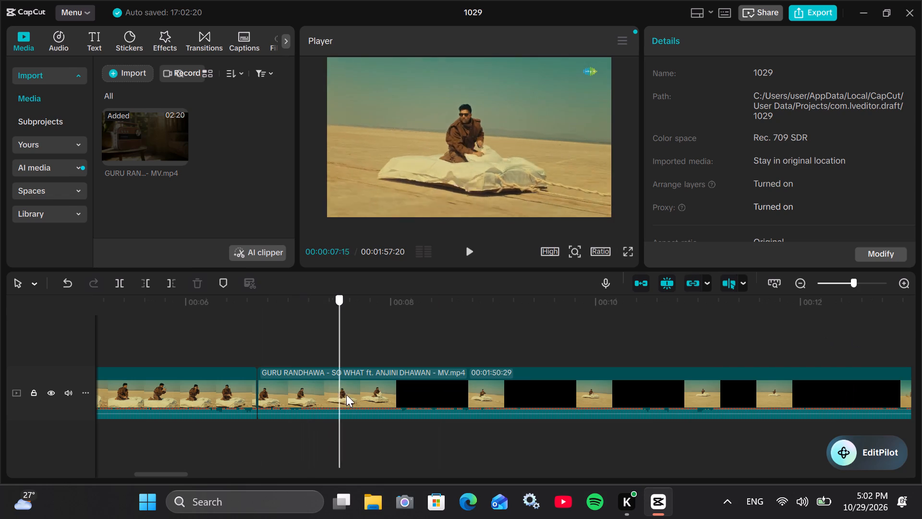
left_click_drag(346, 395, 139, 400)
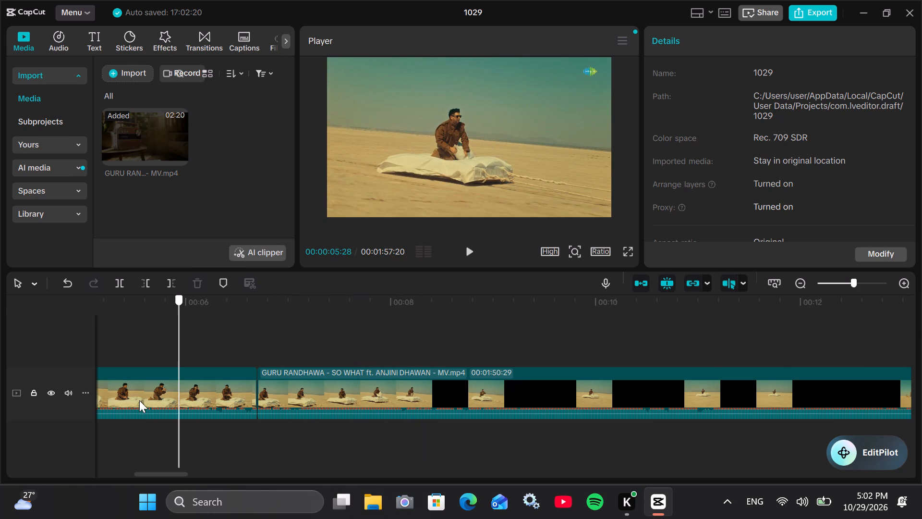
left_click_drag(139, 400, 243, 390)
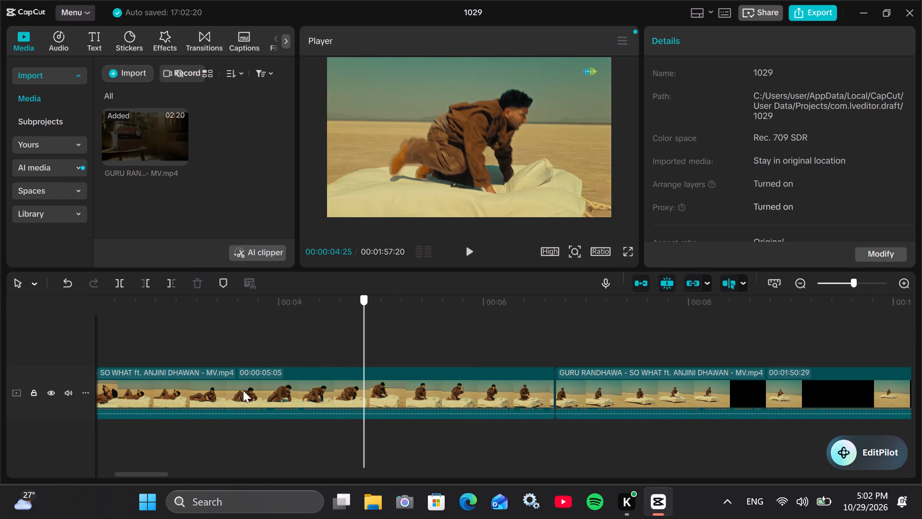
left_click_drag(243, 390, 173, 391)
left_click_drag(173, 391, 361, 415)
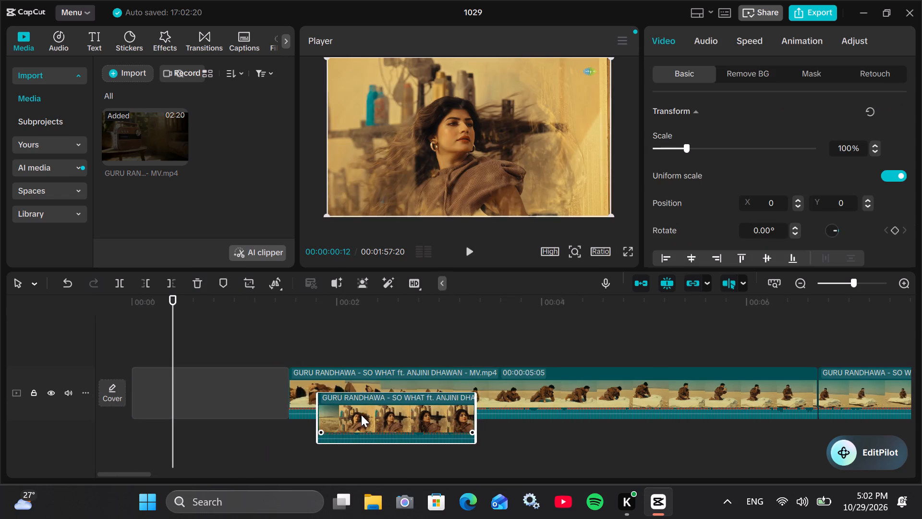
left_click_drag(361, 415, 160, 397)
Split the mattress segment at 00:00:02:29, where the man lies propped up on his side.
left_click(359, 357)
left_click_drag(358, 356, 599, 372)
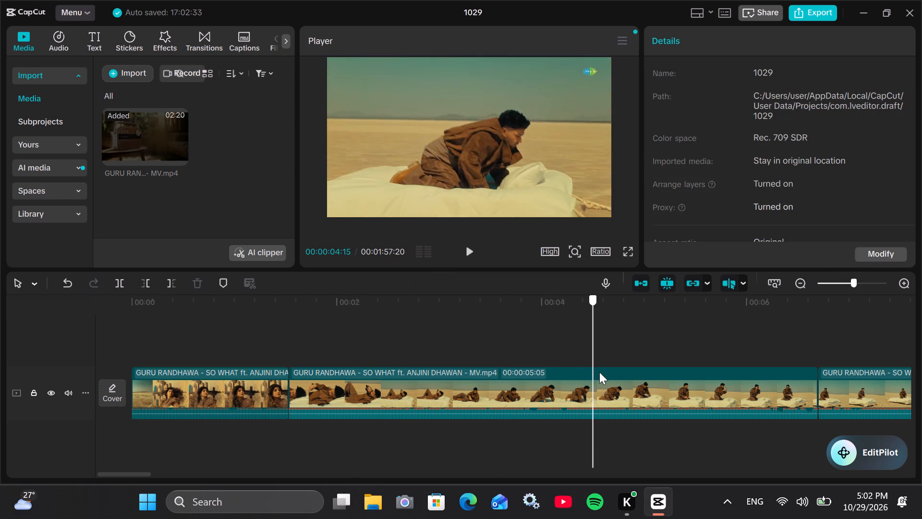
left_click_drag(599, 372, 594, 374)
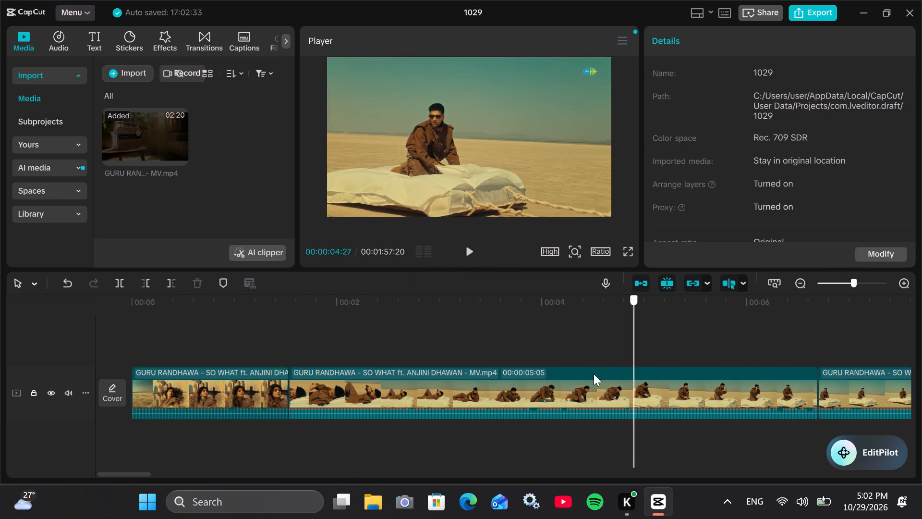
left_click_drag(594, 374, 582, 376)
left_click(530, 396)
left_click(449, 346)
left_click_drag(449, 346, 455, 357)
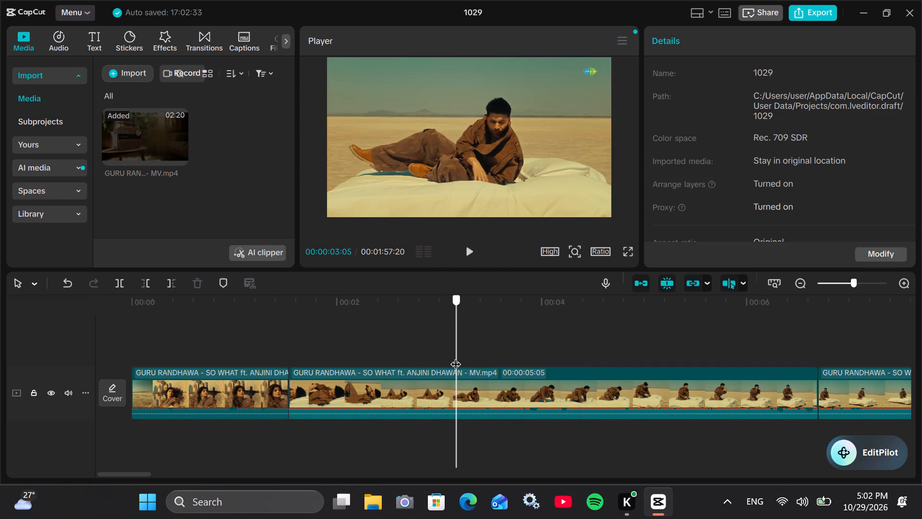
left_click_drag(455, 357, 412, 357)
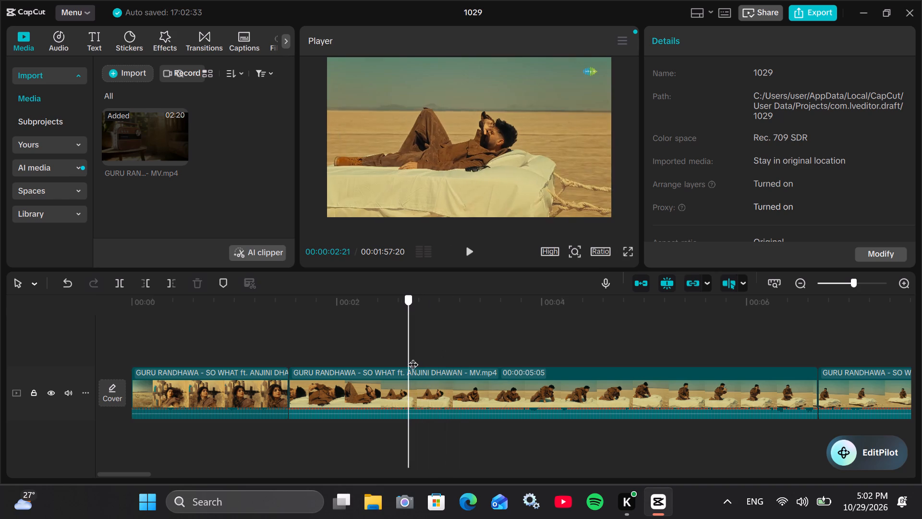
left_click_drag(412, 357, 435, 358)
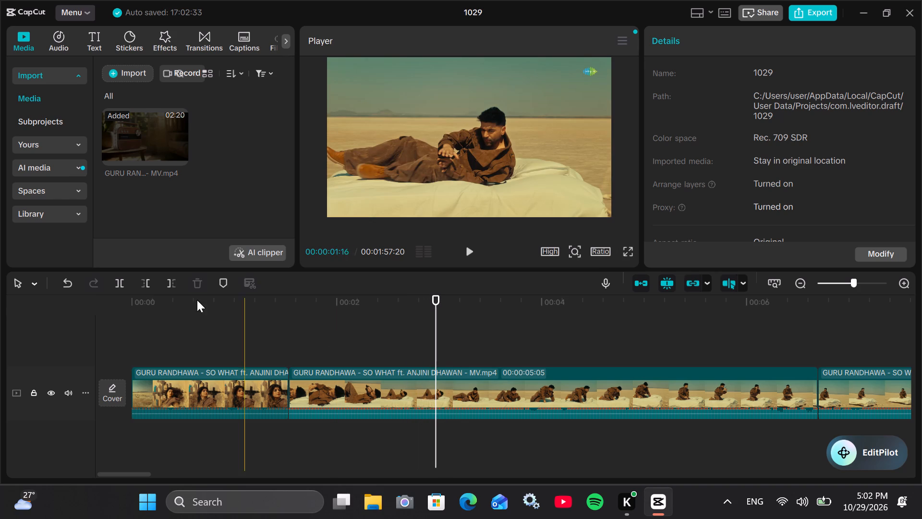
left_click(125, 288)
Delete the segment from 00:00:01:16 to 00:00:02:29 showing the man lying on his back.
left_click(330, 376)
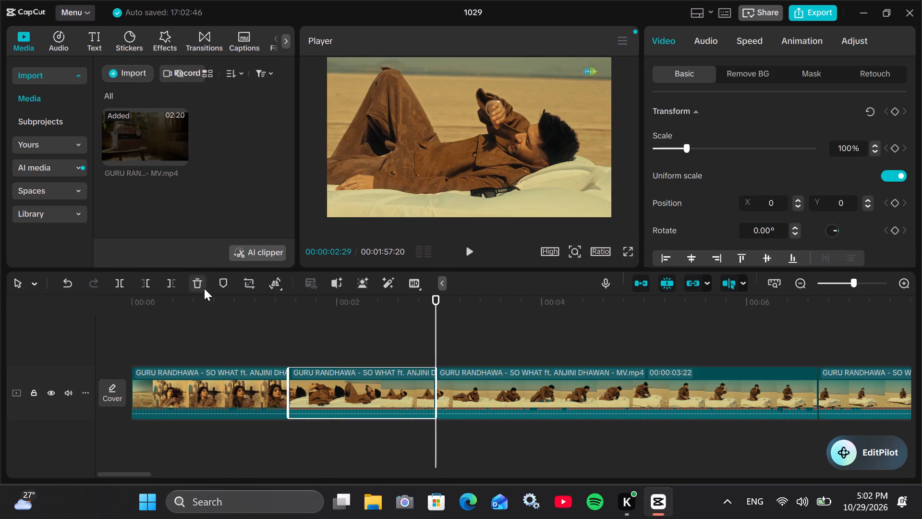
left_click(204, 288)
Split the second segment at 00:00:02:29, where the man is down on his hands and knees on the mattress.
left_click(300, 322)
left_click_drag(300, 322, 316, 335)
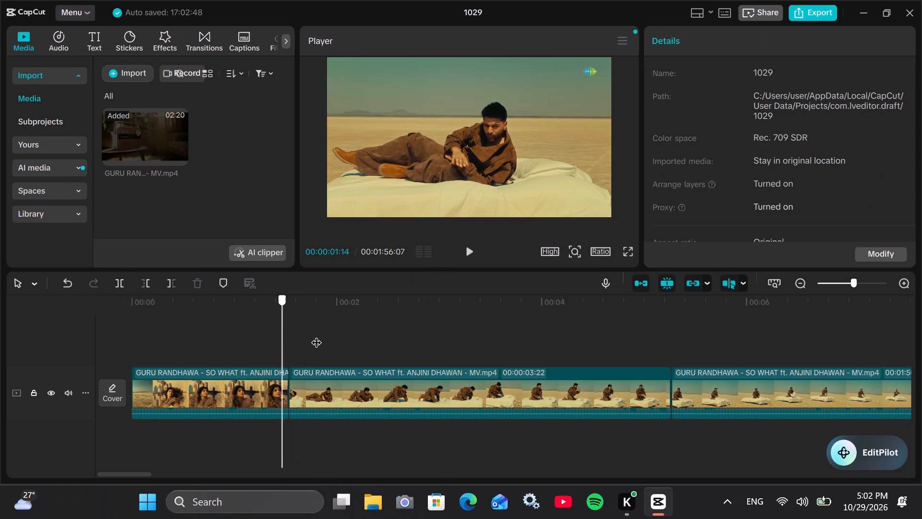
left_click_drag(316, 335, 375, 338)
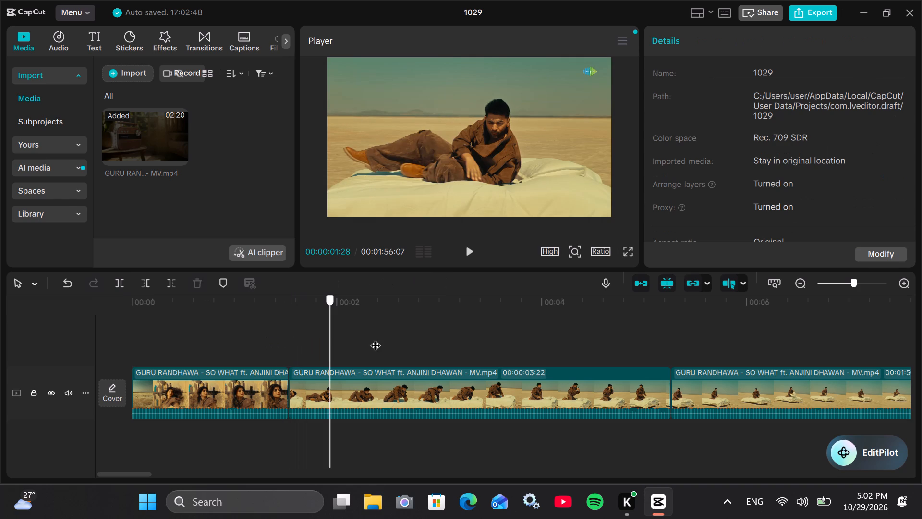
left_click_drag(375, 338, 434, 341)
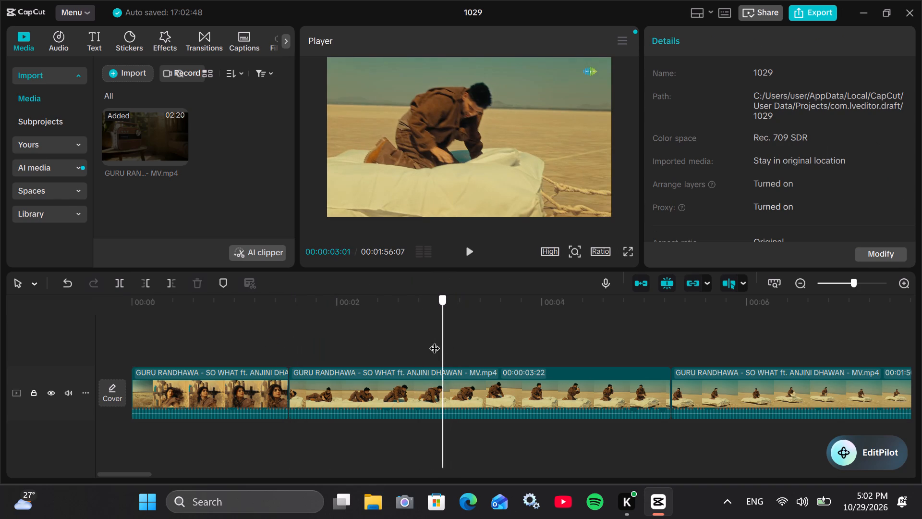
left_click_drag(434, 341, 406, 342)
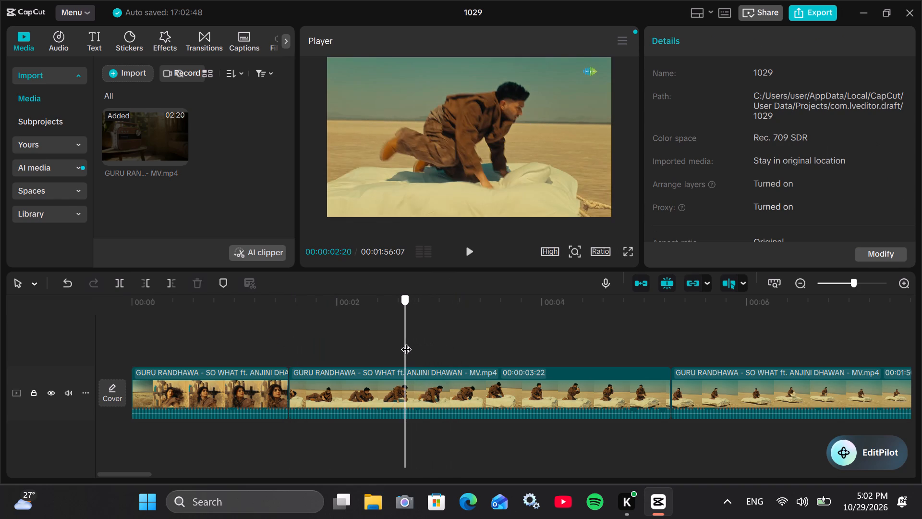
left_click_drag(406, 342, 422, 343)
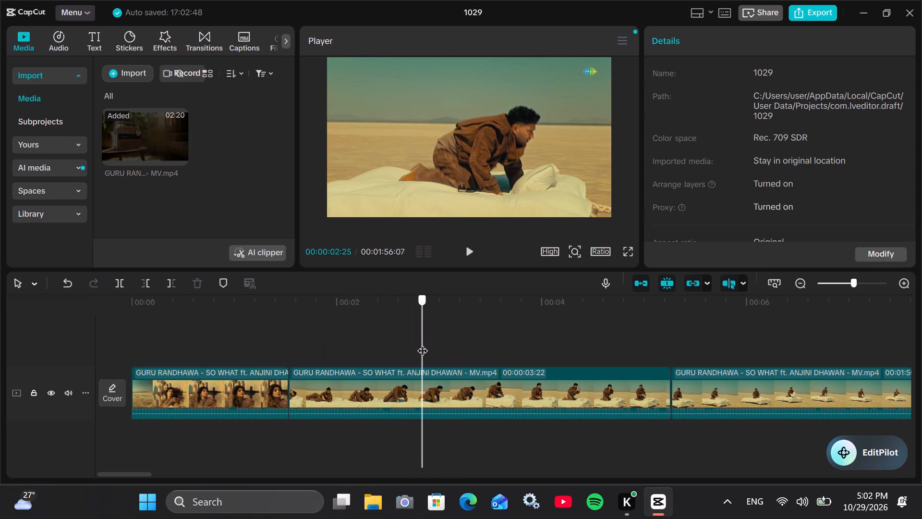
left_click_drag(422, 343, 441, 343)
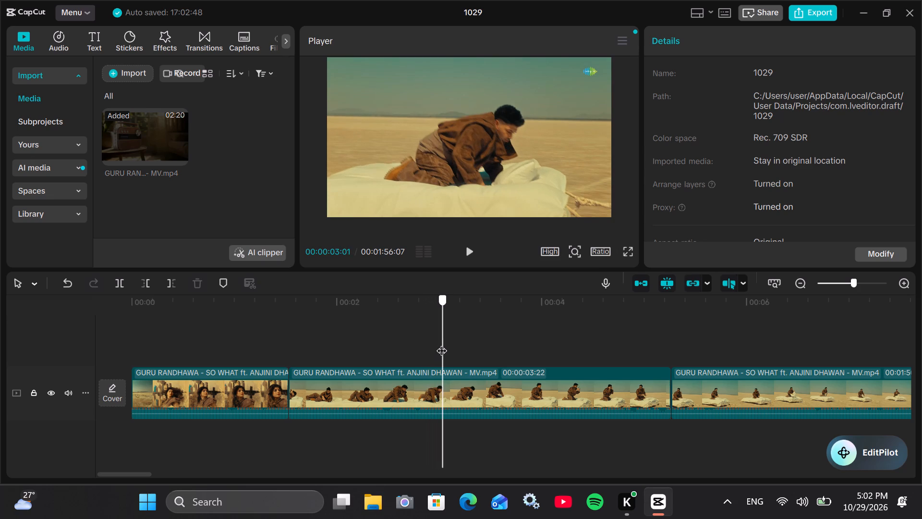
left_click_drag(441, 343, 437, 344)
left_click(126, 284)
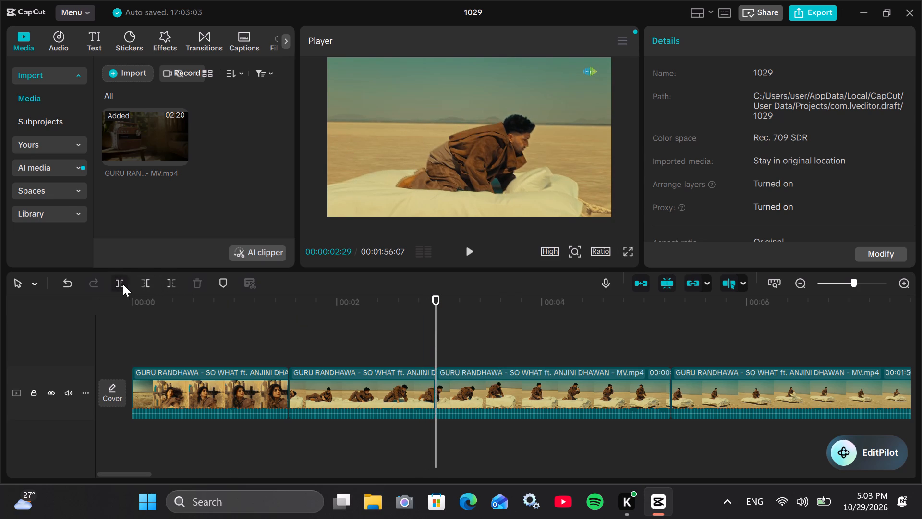
Split the third segment just past 00:00:04:00, where the kneeling man raises his sunglasses toward his face.
left_click_drag(437, 330, 508, 334)
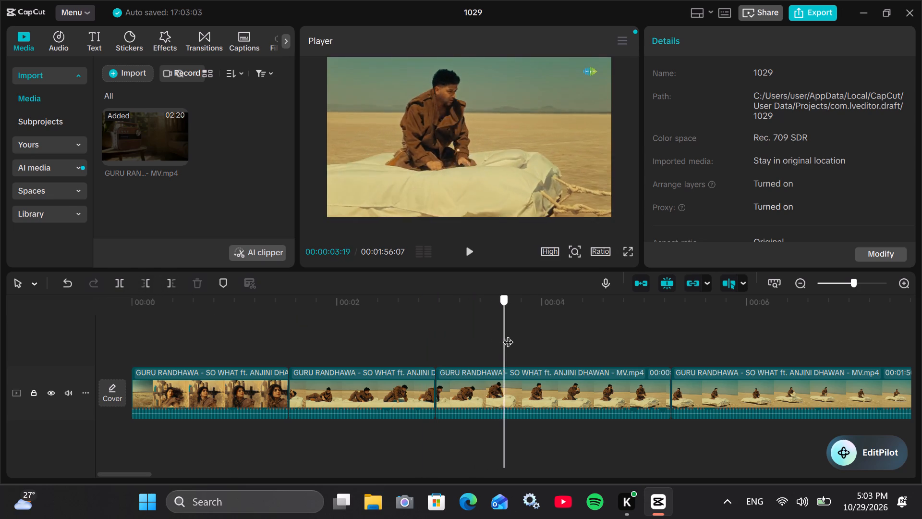
left_click_drag(508, 334, 603, 334)
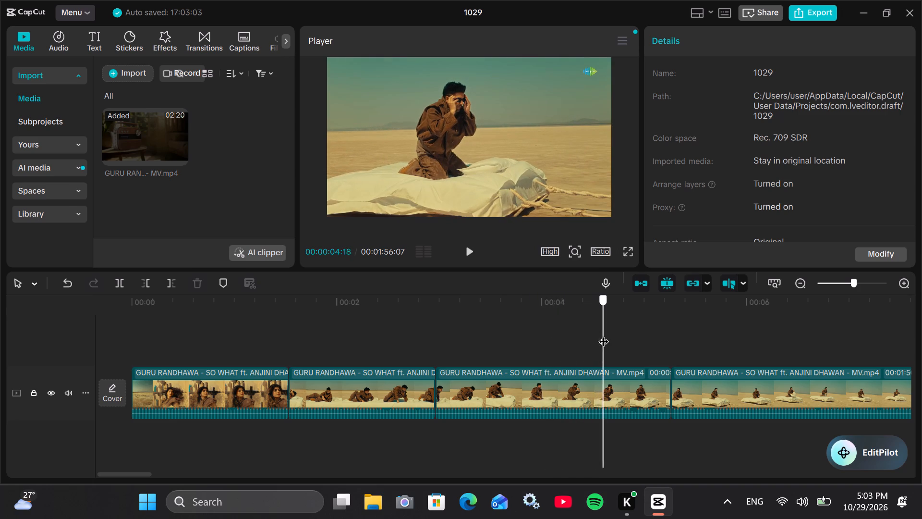
left_click_drag(603, 334, 529, 341)
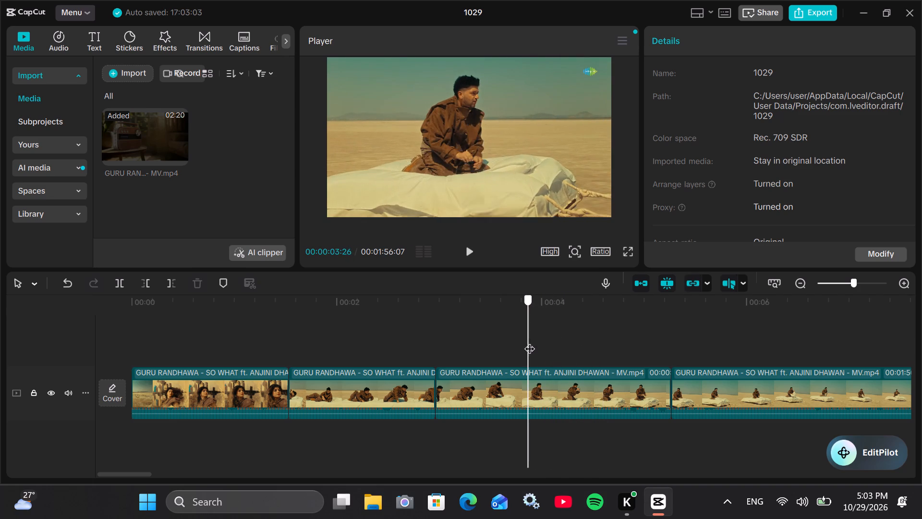
left_click_drag(529, 341, 537, 339)
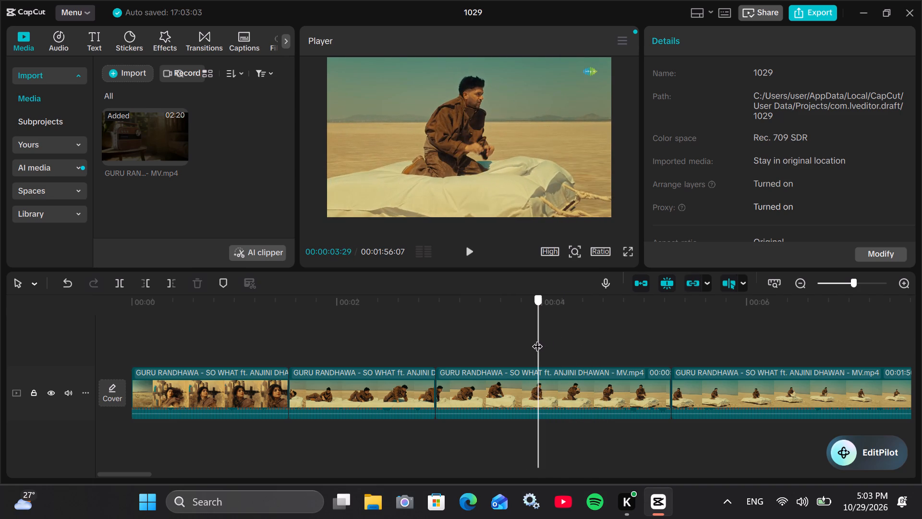
left_click_drag(537, 339, 555, 337)
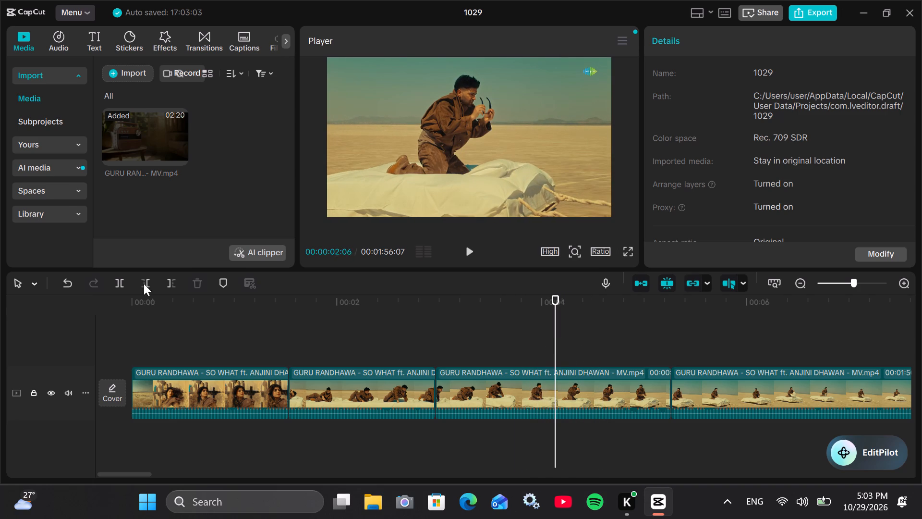
left_click(127, 281)
Delete the segment from 00:00:02:29 to the new cut, showing the man rising to his knees.
left_click(471, 383)
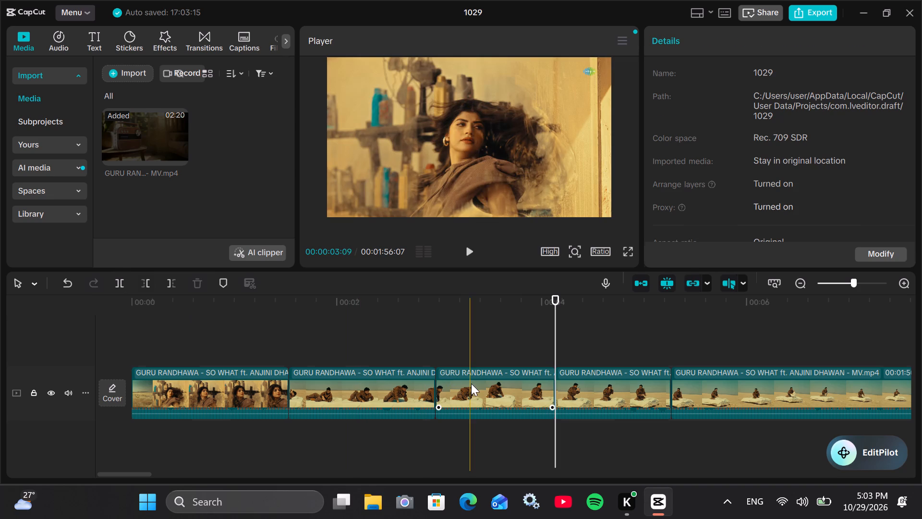
left_click(192, 289)
Review the footage from the early shots through the moving mattress scenes to the desert building and creature shots around 00:00:14:00.
left_click(339, 318)
left_click_drag(340, 318, 449, 324)
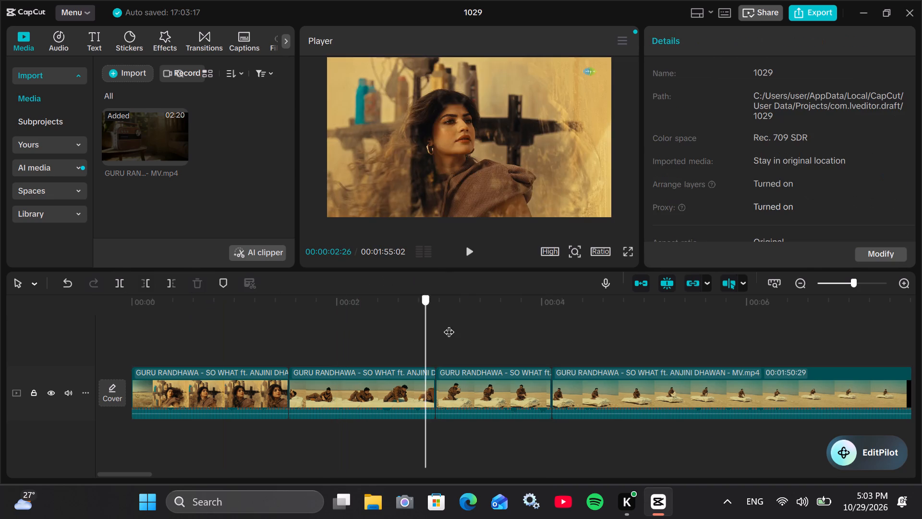
left_click_drag(449, 324, 561, 329)
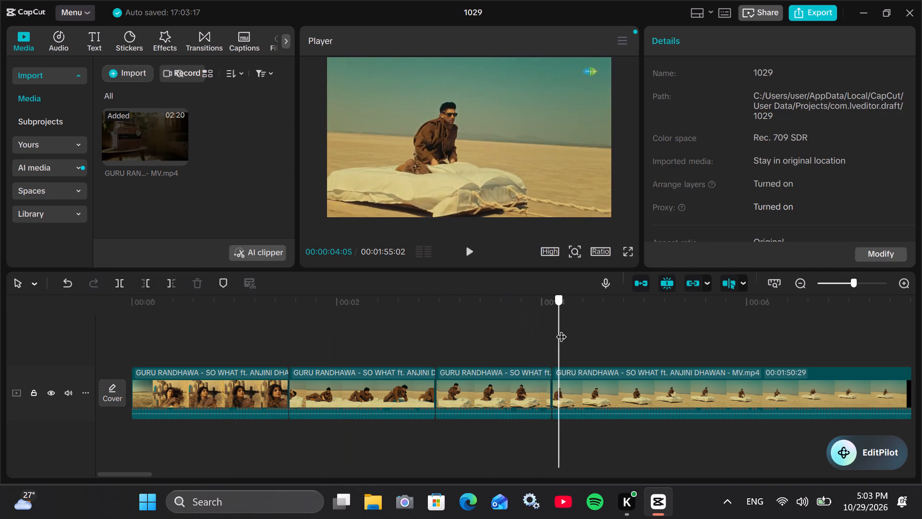
left_click_drag(561, 329, 818, 328)
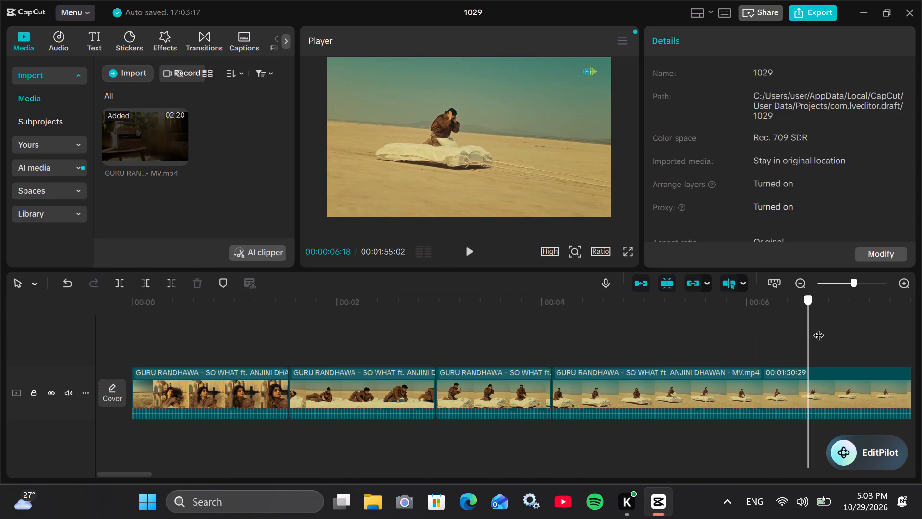
left_click_drag(818, 328, 348, 323)
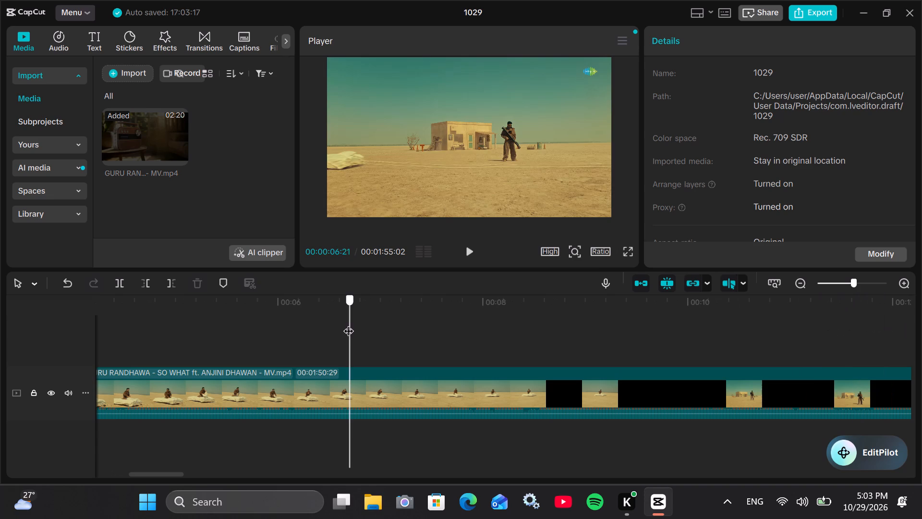
left_click_drag(348, 323, 476, 334)
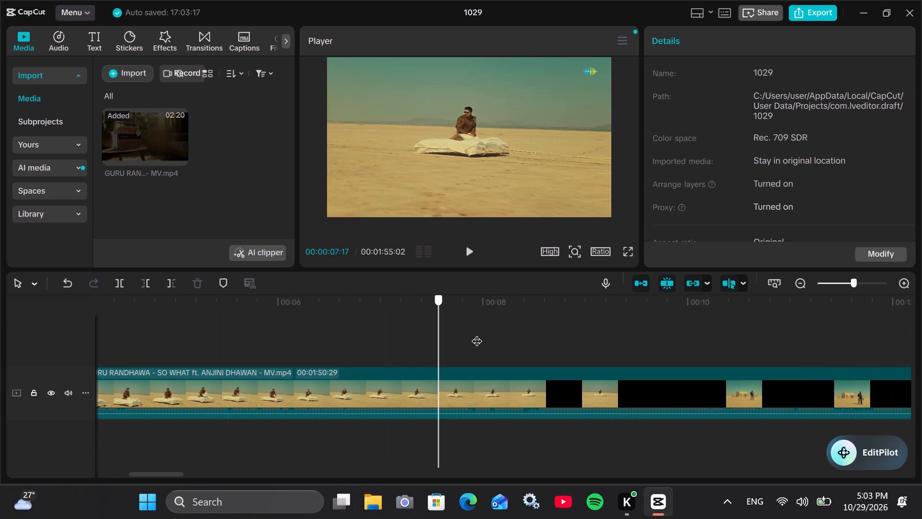
left_click_drag(476, 334, 119, 329)
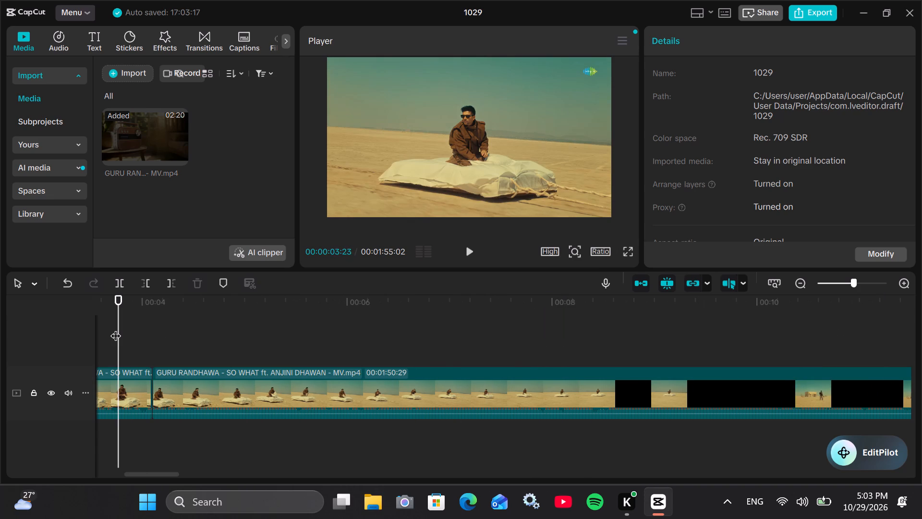
left_click(462, 250)
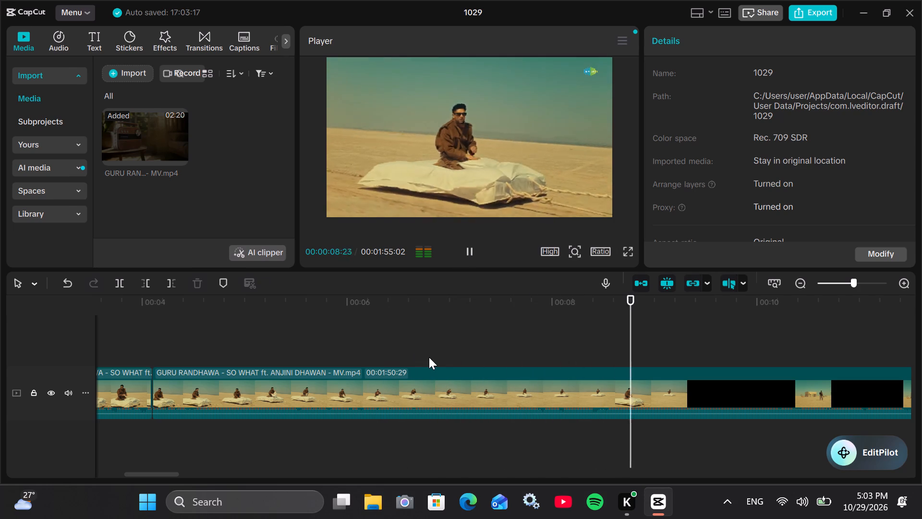
key("space")
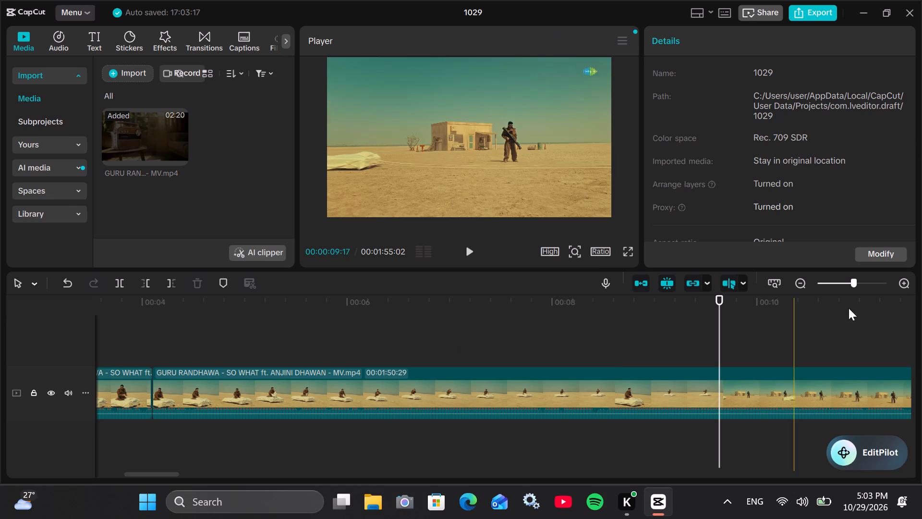
left_click_drag(719, 321, 921, 333)
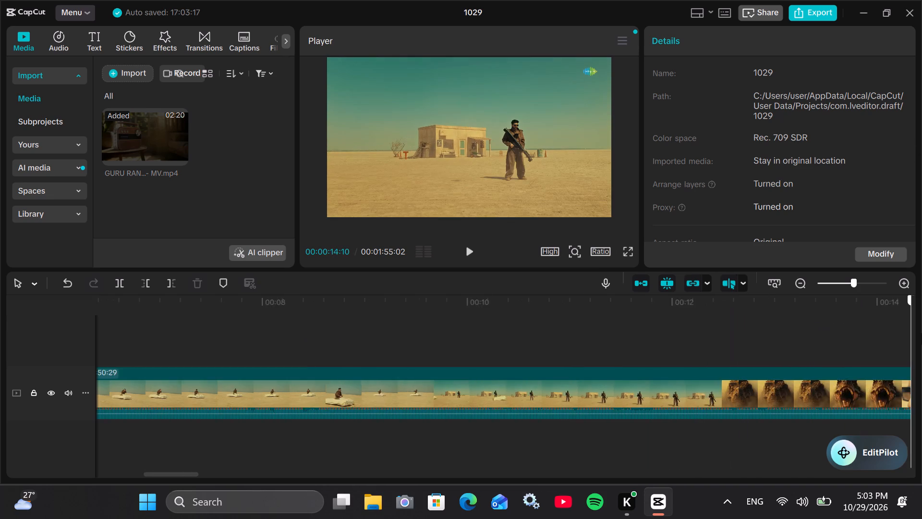
left_click_drag(921, 333, 192, 330)
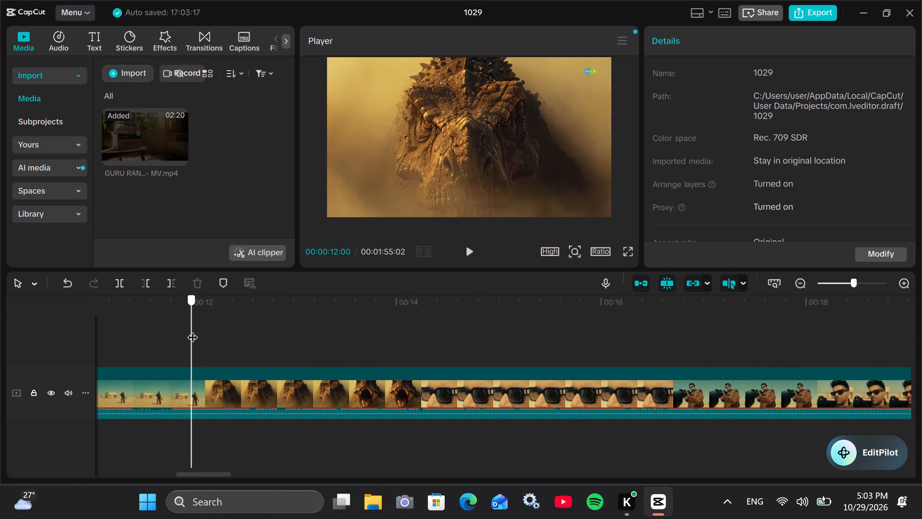
left_click_drag(192, 330, 921, 336)
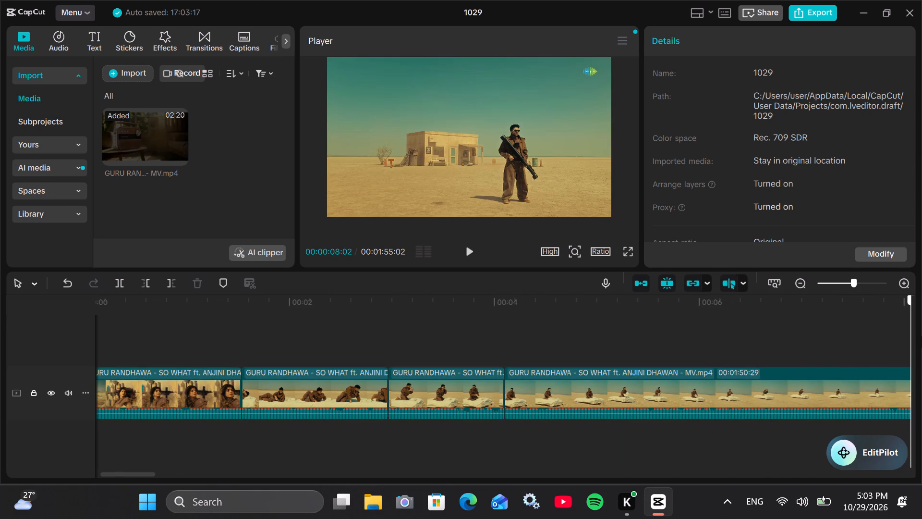
Split the long remaining segment at 00:00:07:28, in the wide shot of the man sitting on the distant mattress.
left_click_drag(921, 336, 489, 333)
left_click(445, 332)
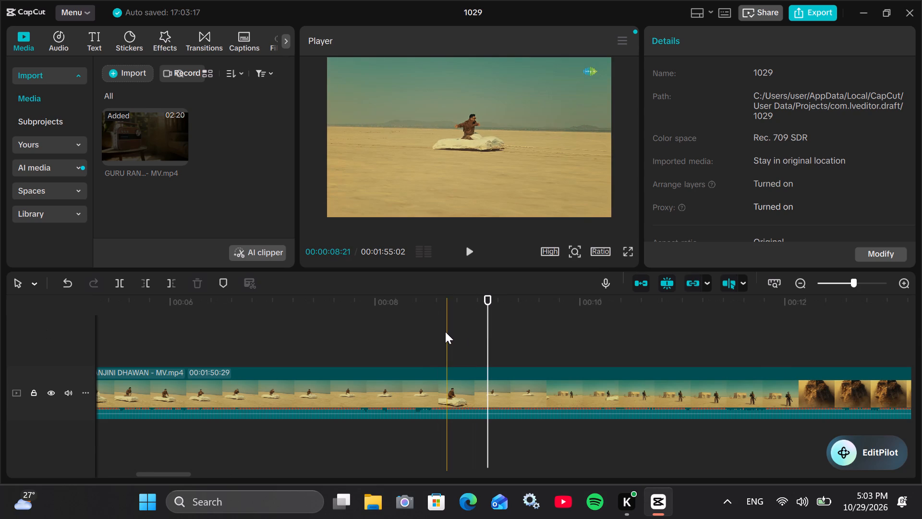
left_click(443, 330)
left_click_drag(443, 330, 509, 331)
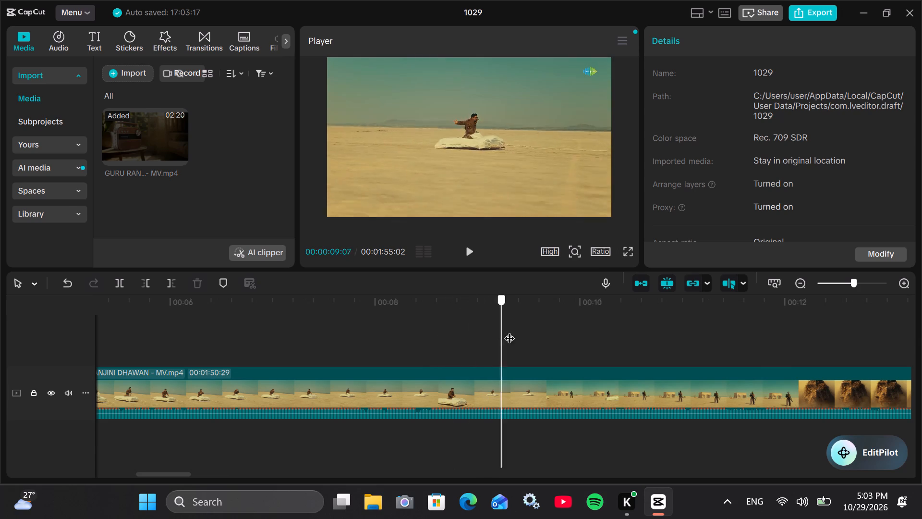
left_click_drag(509, 331, 429, 343)
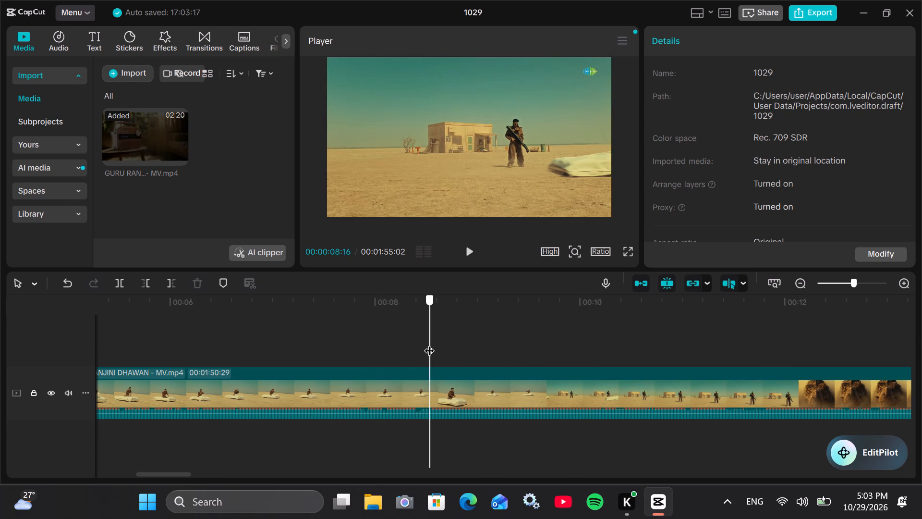
left_click_drag(429, 343, 354, 346)
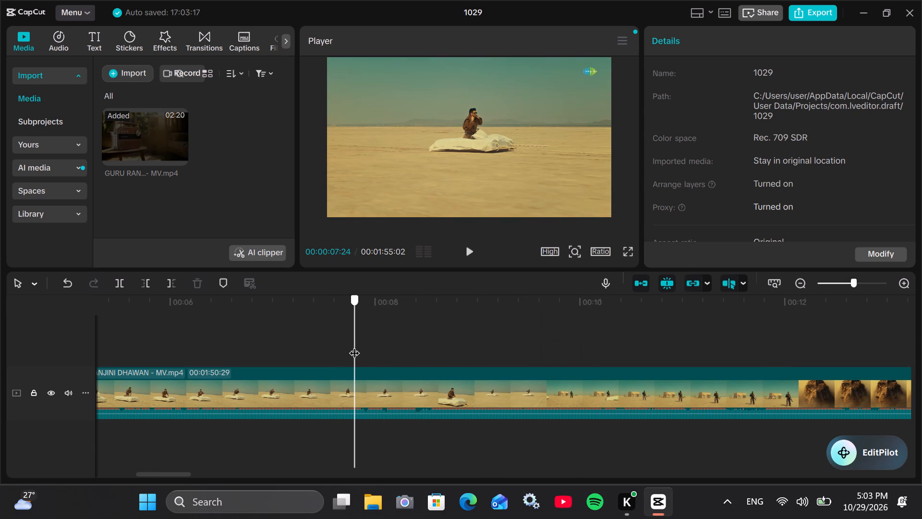
left_click_drag(354, 346, 353, 346)
left_click(468, 252)
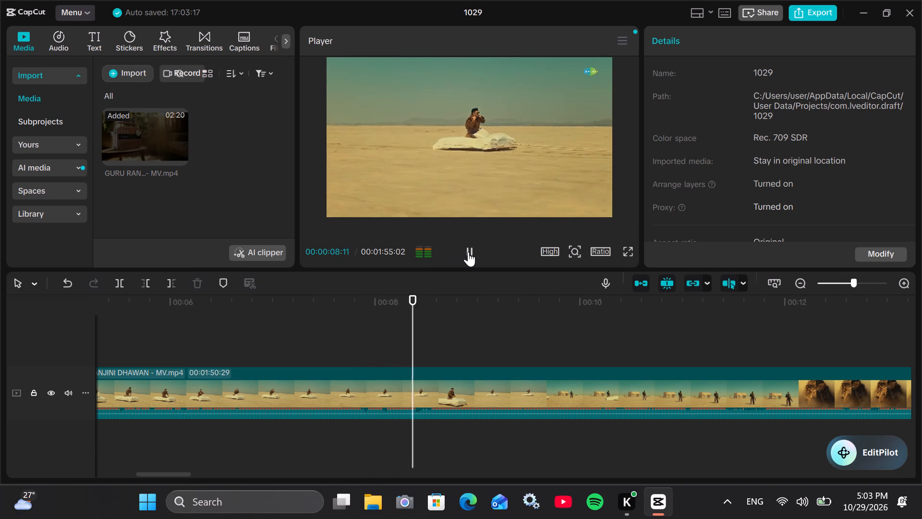
left_click(468, 252)
left_click(388, 346)
left_click_drag(388, 346, 374, 349)
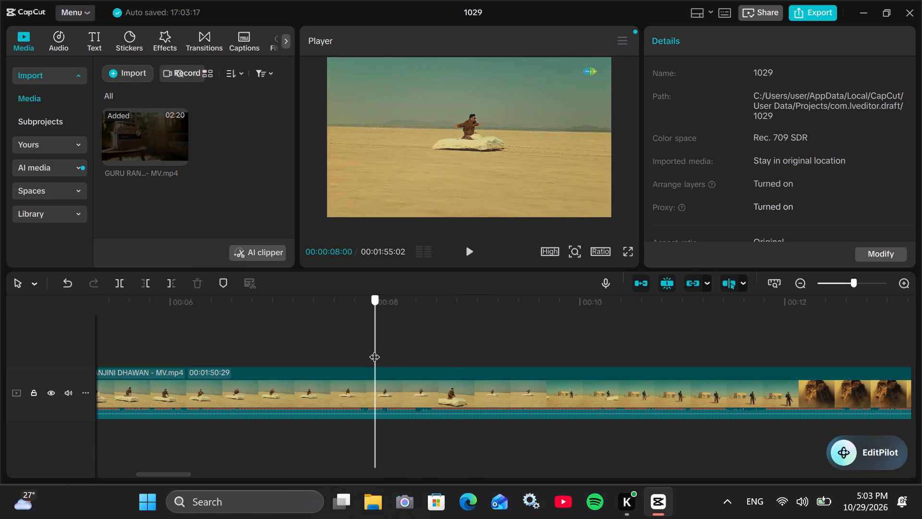
left_click_drag(374, 349, 369, 351)
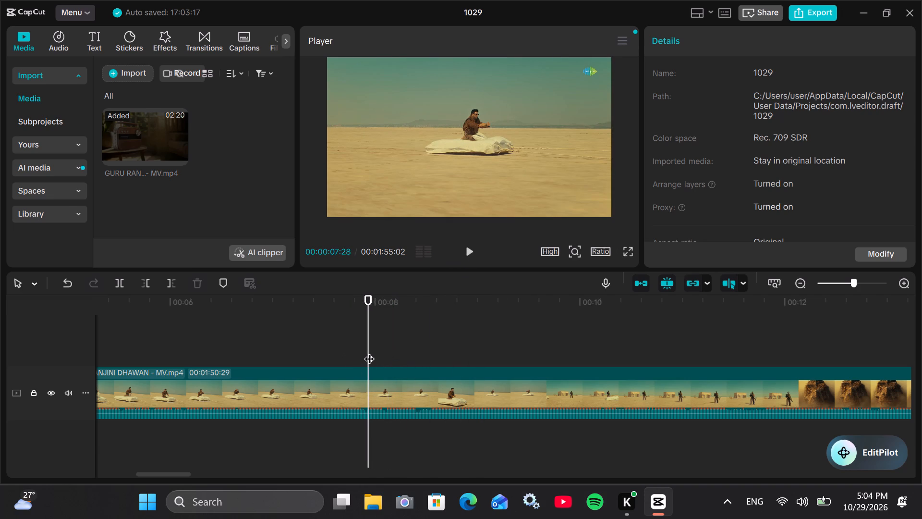
left_click(119, 289)
Delete the 00:00:03:25 segment of the man on the moving mattress that ends at the 00:00:07:28 cut.
left_click(244, 415)
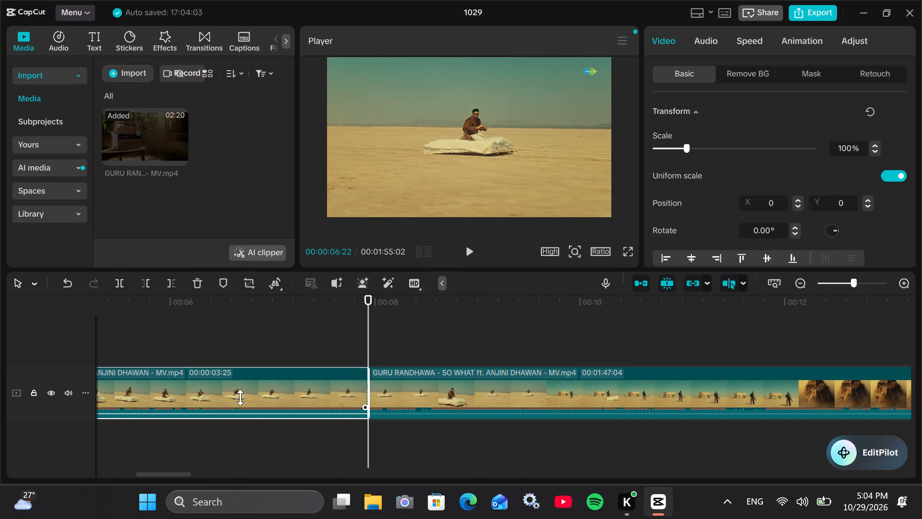
left_click(195, 283)
Split the last segment at 00:00:05:25, where the shot of the armed man beside the desert building begins.
left_click(193, 320)
left_click_drag(193, 320, 461, 337)
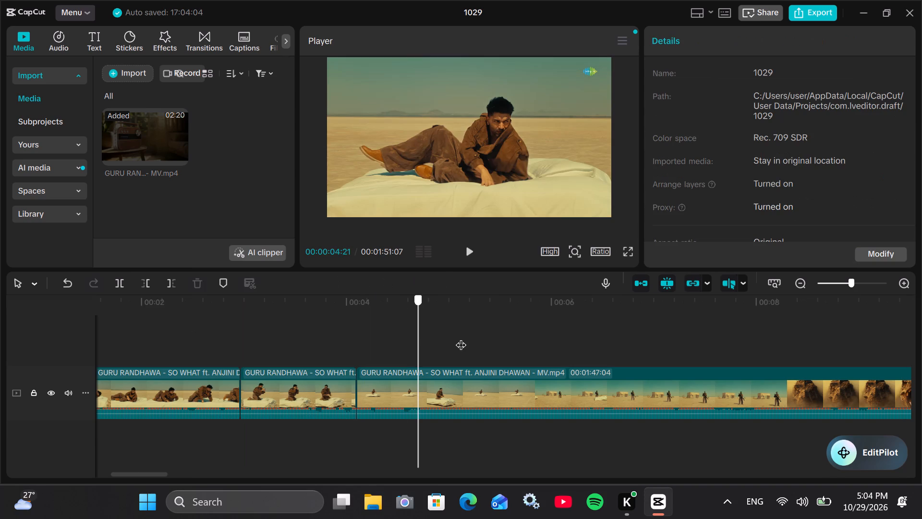
left_click_drag(461, 337, 534, 338)
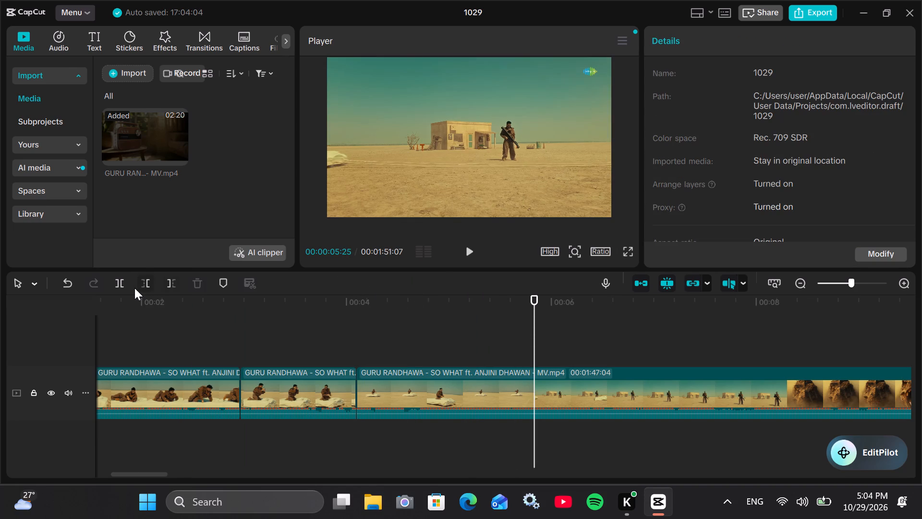
left_click(125, 287)
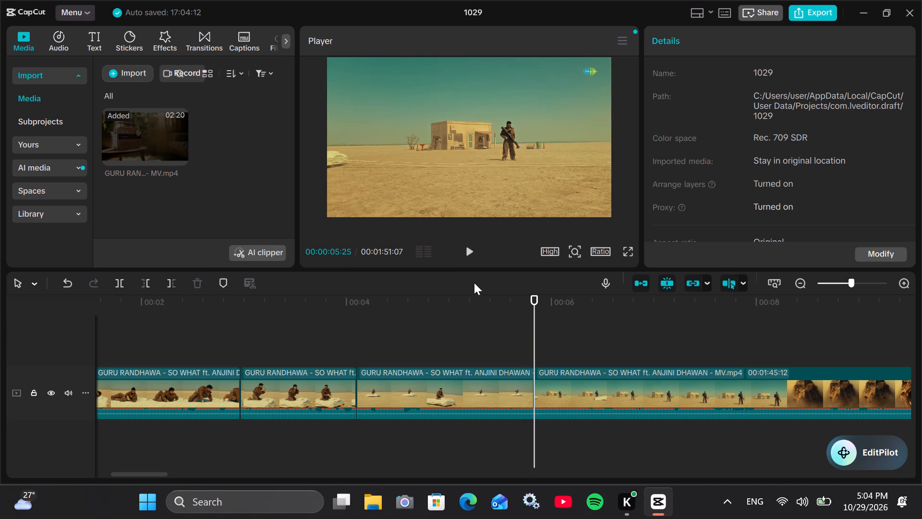
Play and review the armed man's shot after the 00:00:05:25 cut, up to about 00:00:07:00.
left_click(463, 257)
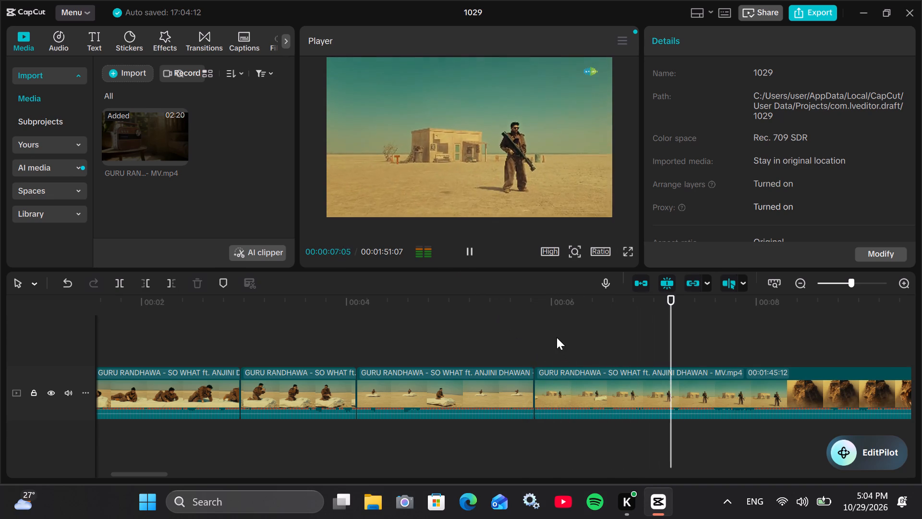
left_click(550, 331)
left_click_drag(550, 331, 546, 333)
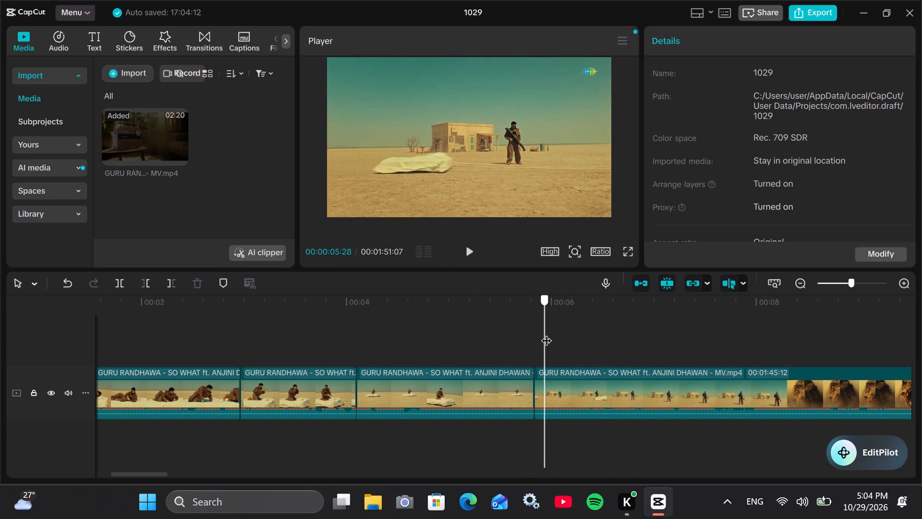
left_click_drag(546, 333, 653, 333)
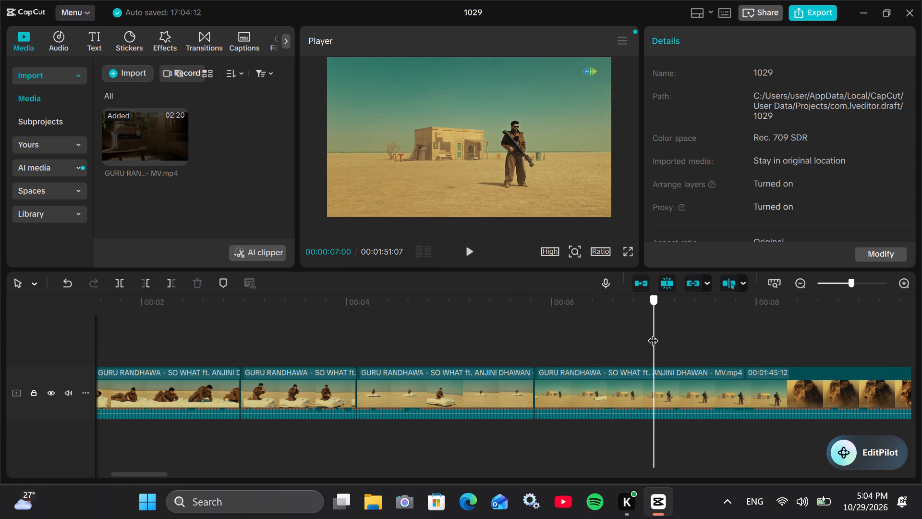
left_click_drag(653, 333, 651, 333)
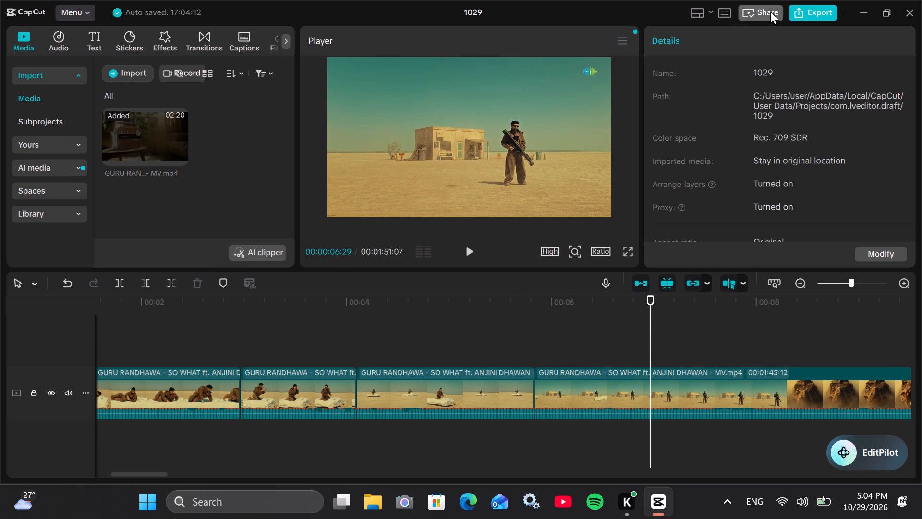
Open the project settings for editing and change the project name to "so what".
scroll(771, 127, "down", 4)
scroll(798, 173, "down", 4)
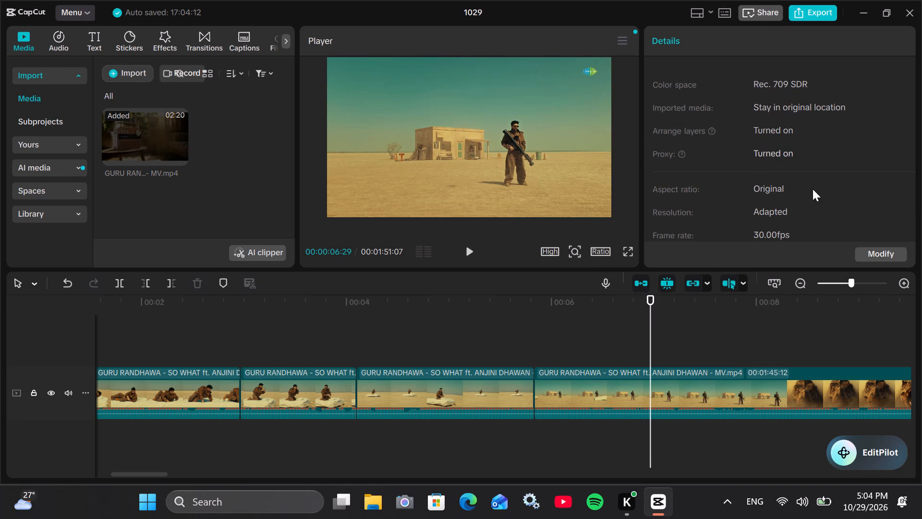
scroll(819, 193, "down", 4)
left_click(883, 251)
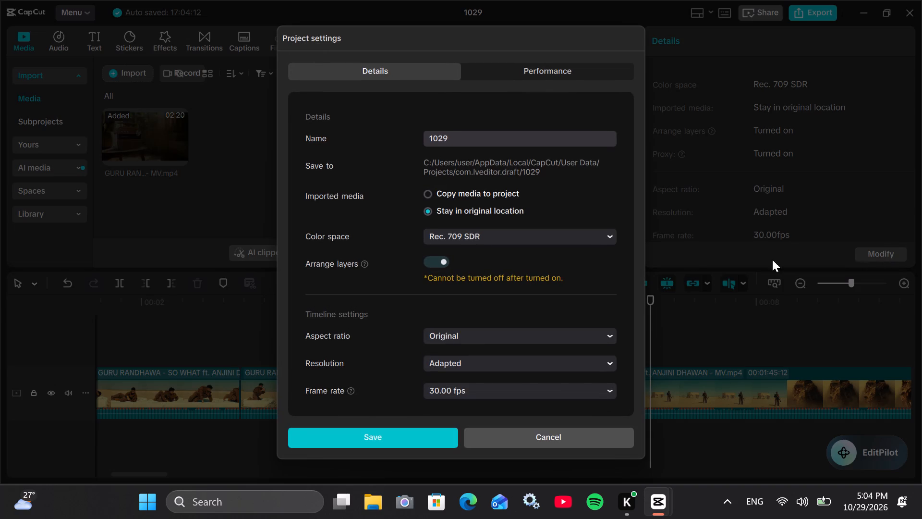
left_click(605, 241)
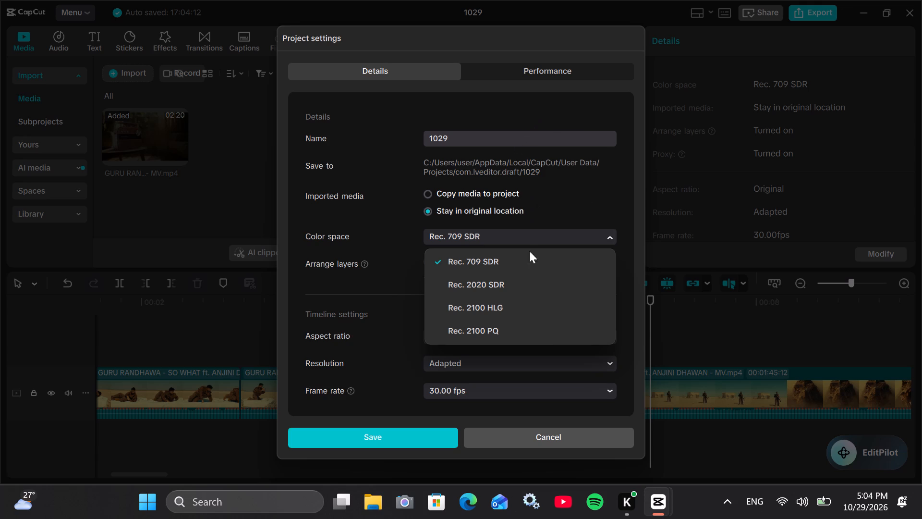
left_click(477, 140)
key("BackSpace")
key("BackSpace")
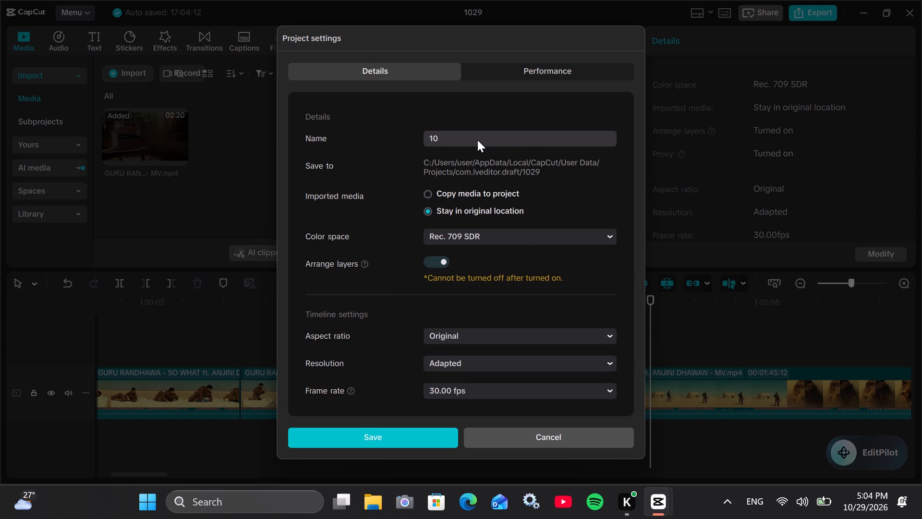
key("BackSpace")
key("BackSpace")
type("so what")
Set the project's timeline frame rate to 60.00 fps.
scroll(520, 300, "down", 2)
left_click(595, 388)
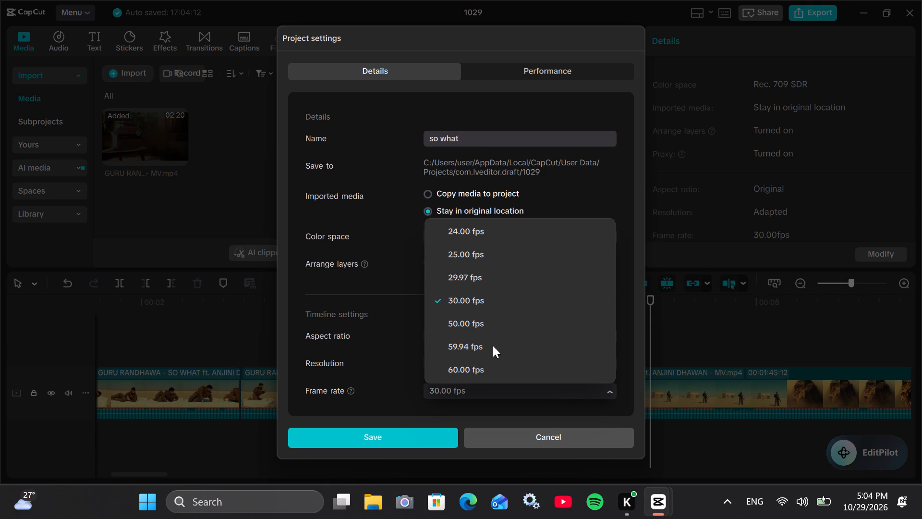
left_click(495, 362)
Examine the available resolution, aspect ratio, color space and proxy resolution choices in the project settings.
left_click(567, 361)
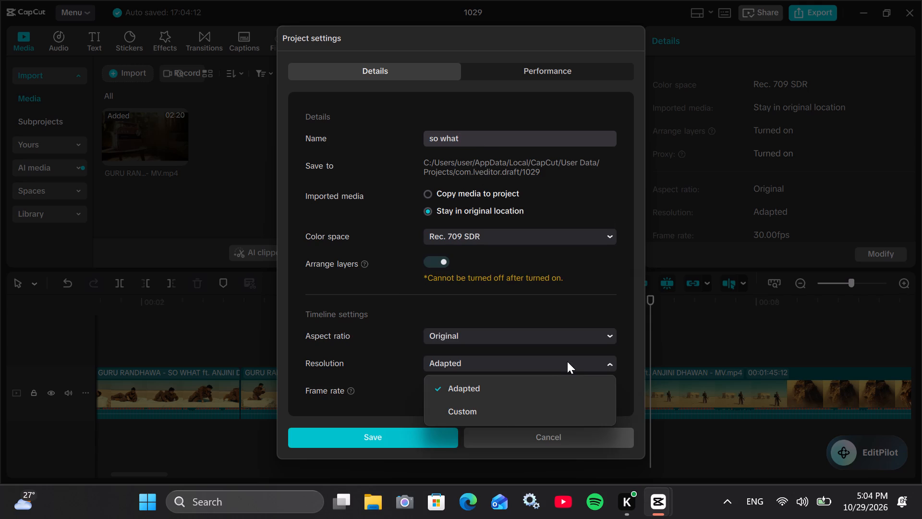
left_click(605, 333)
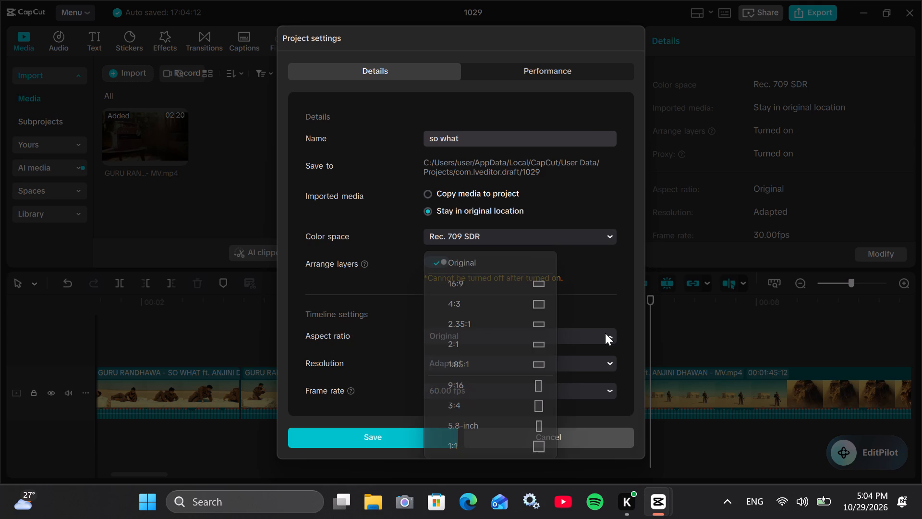
left_click(597, 278)
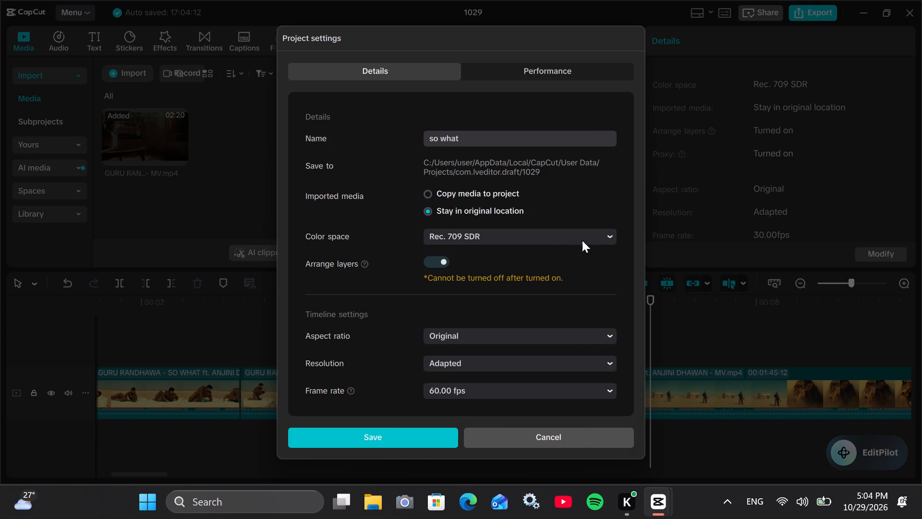
left_click(608, 237)
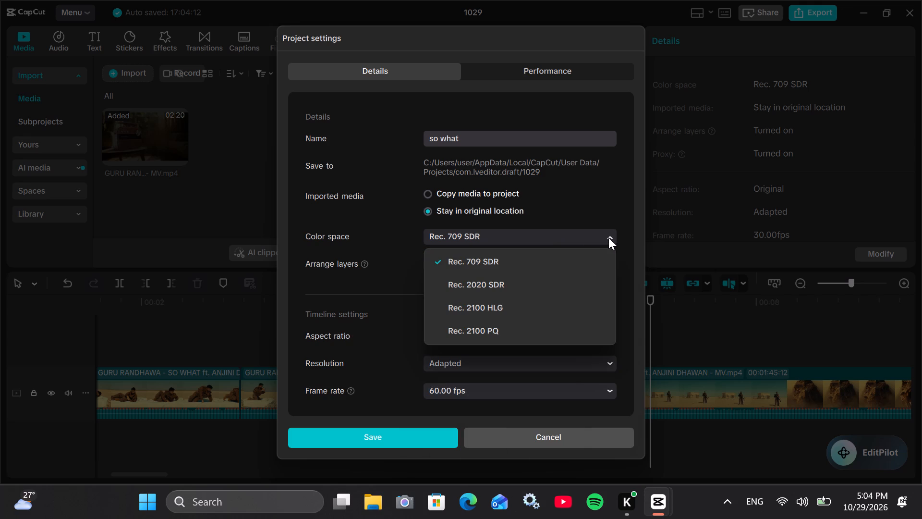
left_click(607, 212)
left_click(558, 60)
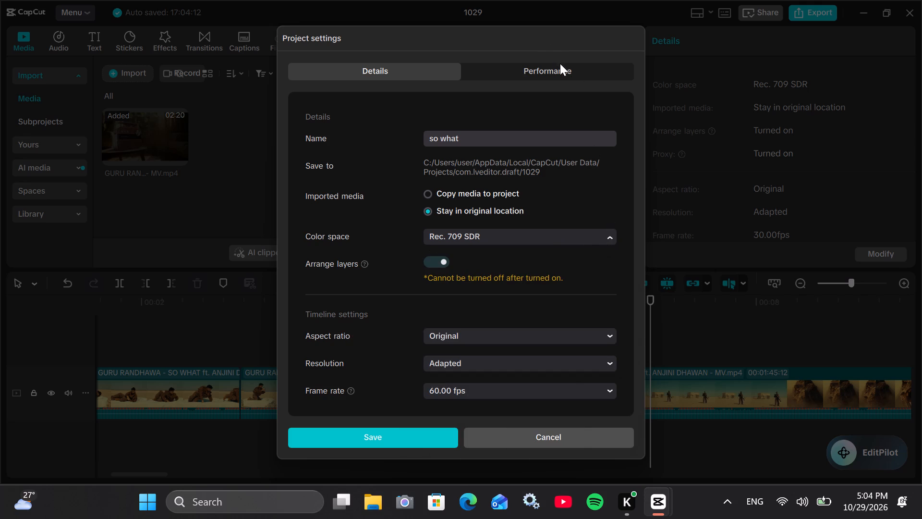
left_click(560, 72)
left_click_drag(599, 258, 606, 263)
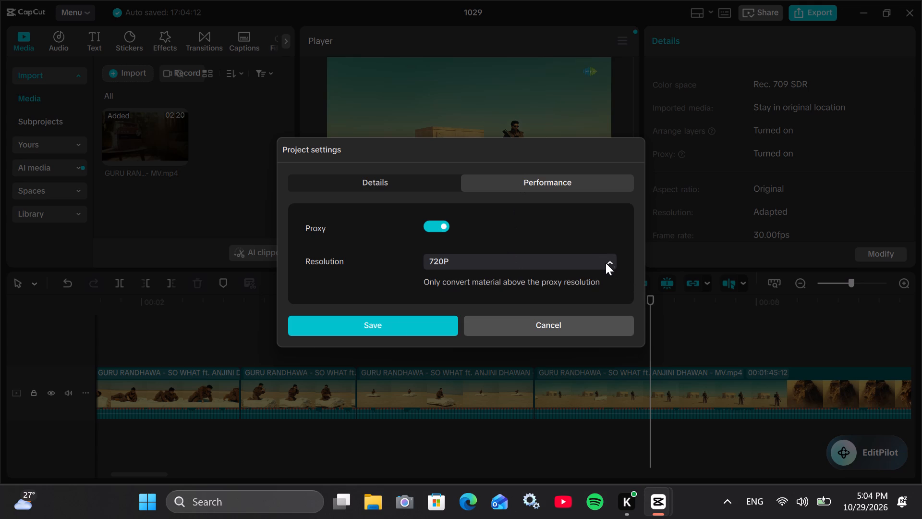
left_click(606, 263)
left_click(604, 261)
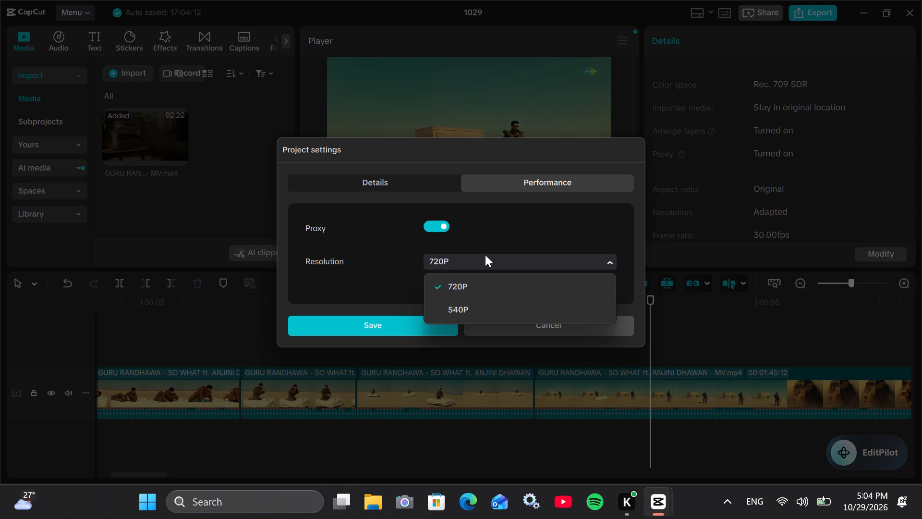
left_click(497, 221)
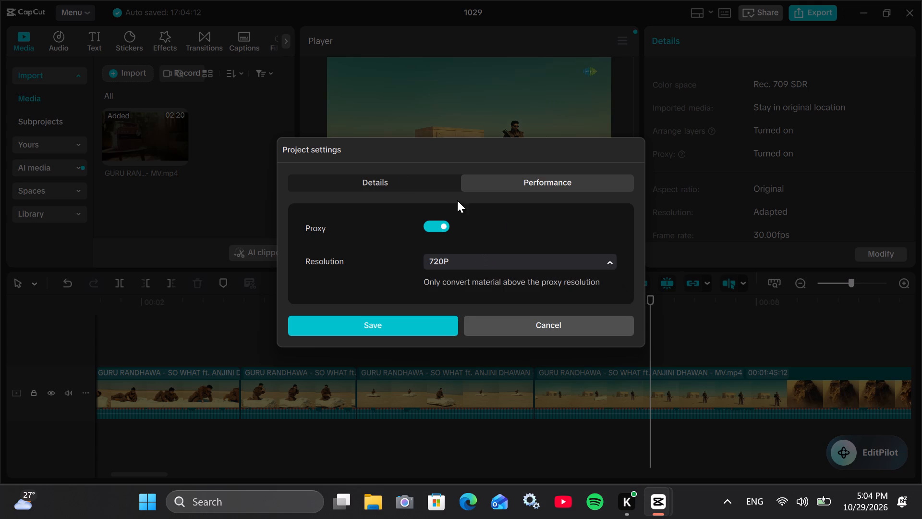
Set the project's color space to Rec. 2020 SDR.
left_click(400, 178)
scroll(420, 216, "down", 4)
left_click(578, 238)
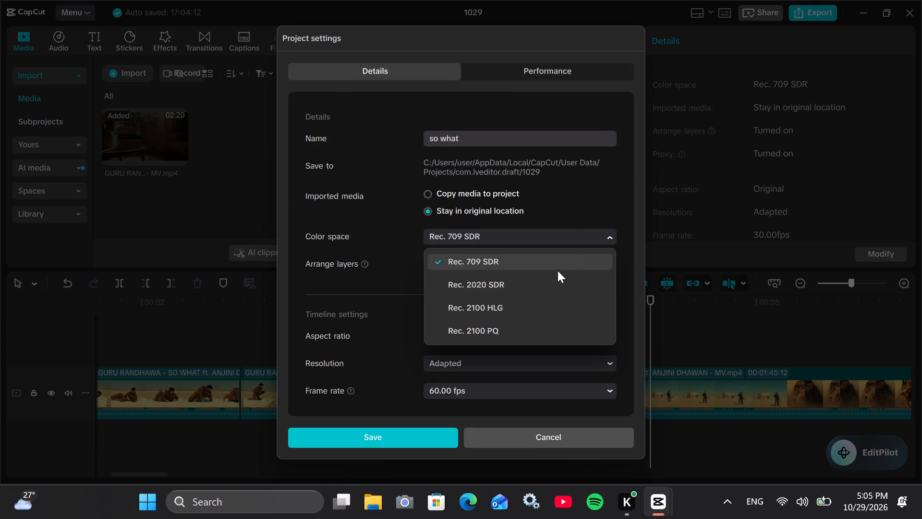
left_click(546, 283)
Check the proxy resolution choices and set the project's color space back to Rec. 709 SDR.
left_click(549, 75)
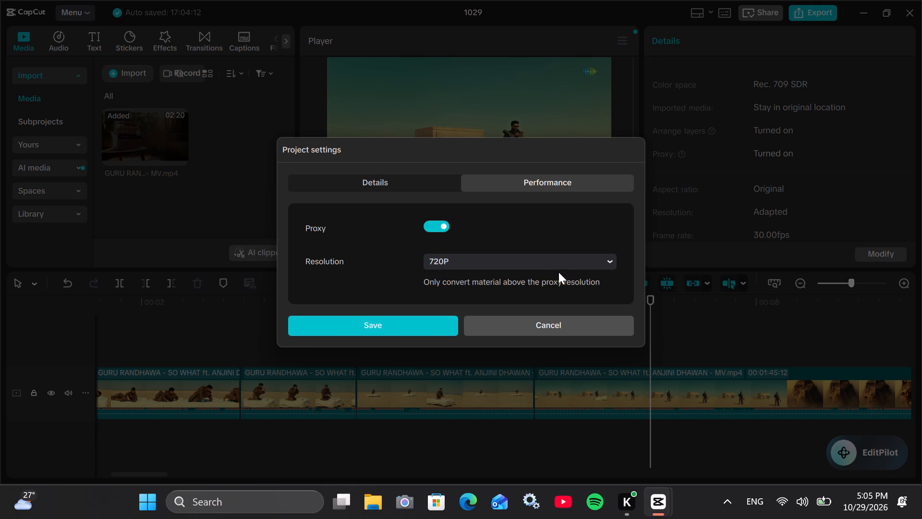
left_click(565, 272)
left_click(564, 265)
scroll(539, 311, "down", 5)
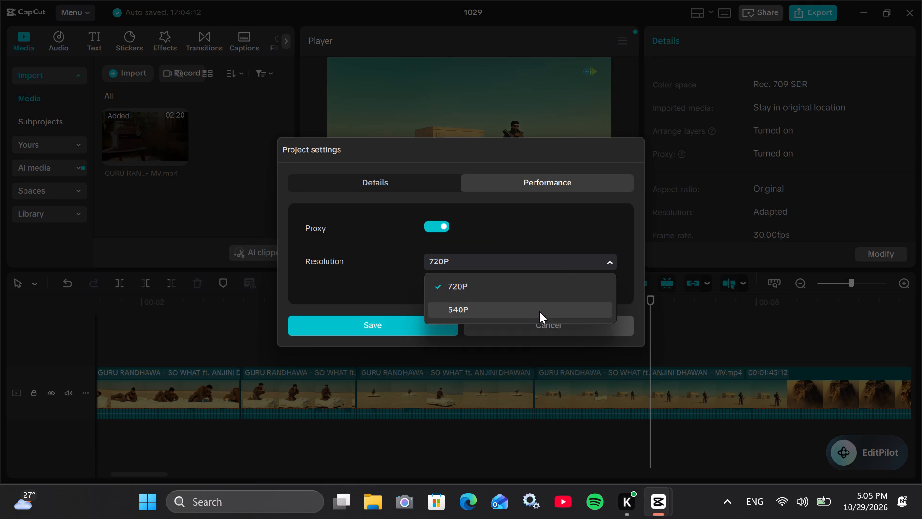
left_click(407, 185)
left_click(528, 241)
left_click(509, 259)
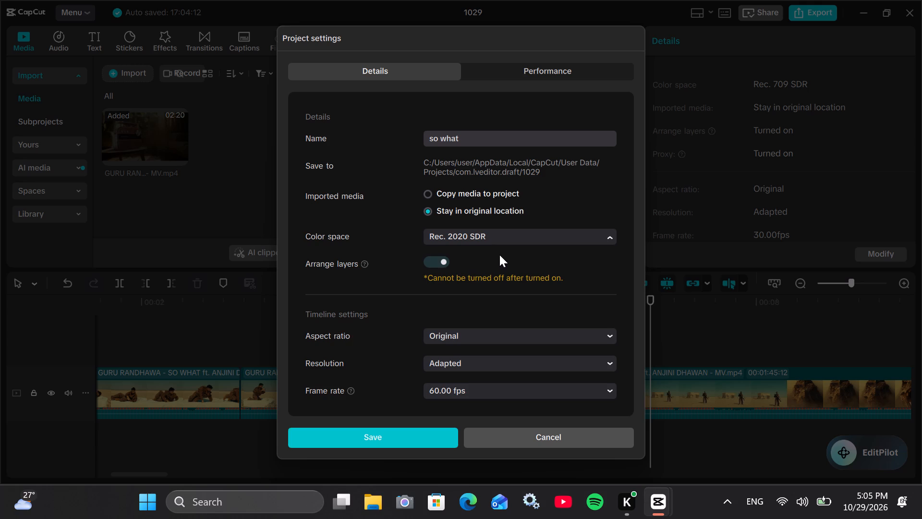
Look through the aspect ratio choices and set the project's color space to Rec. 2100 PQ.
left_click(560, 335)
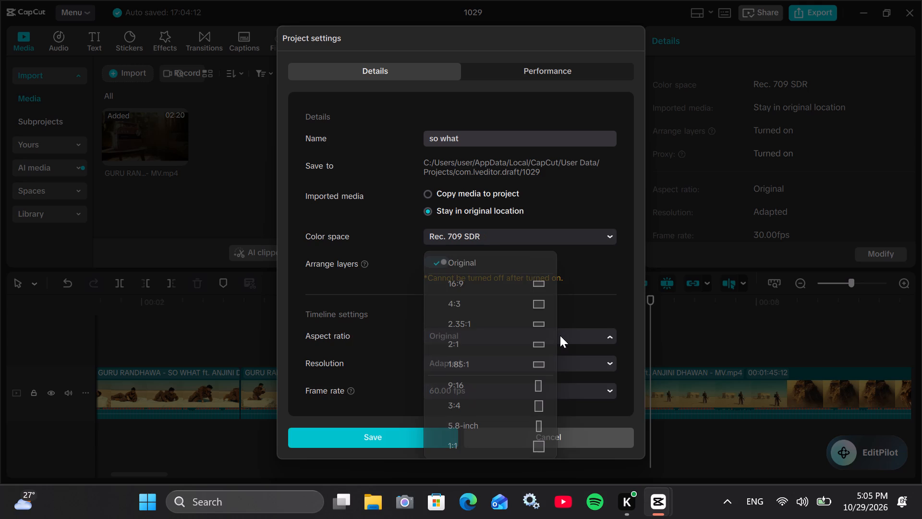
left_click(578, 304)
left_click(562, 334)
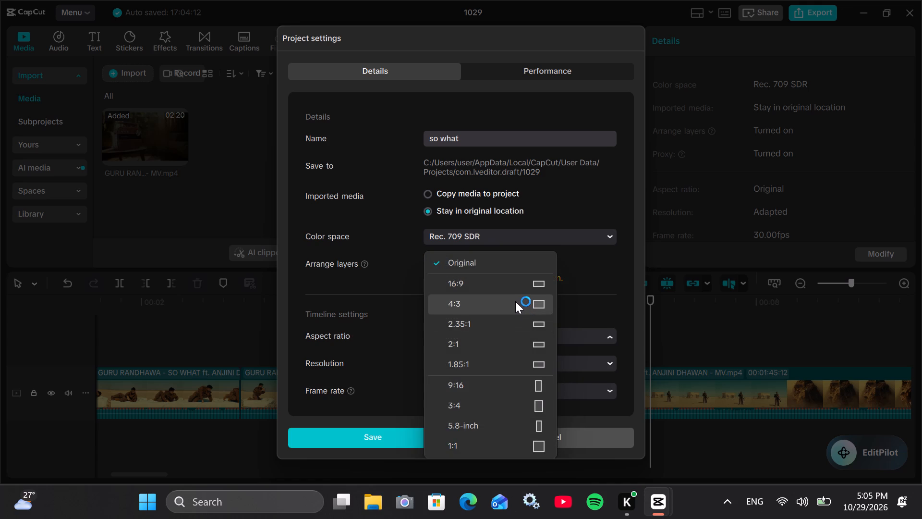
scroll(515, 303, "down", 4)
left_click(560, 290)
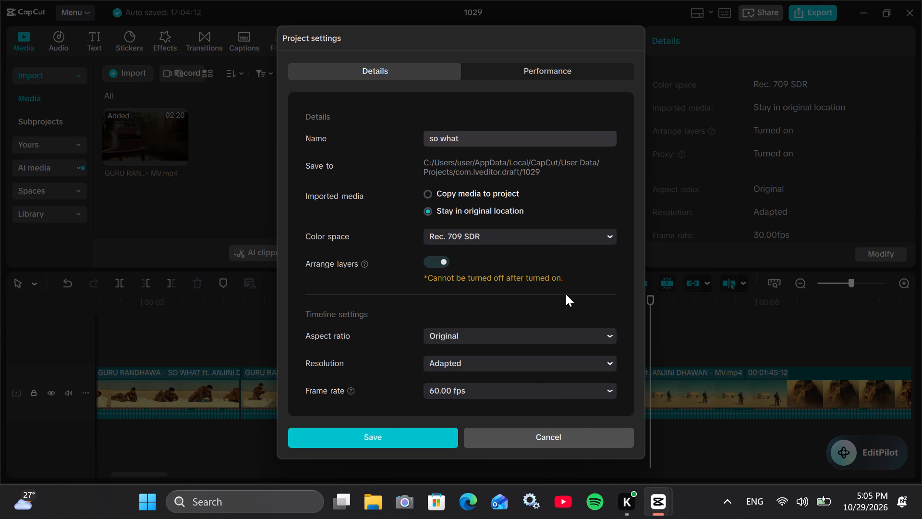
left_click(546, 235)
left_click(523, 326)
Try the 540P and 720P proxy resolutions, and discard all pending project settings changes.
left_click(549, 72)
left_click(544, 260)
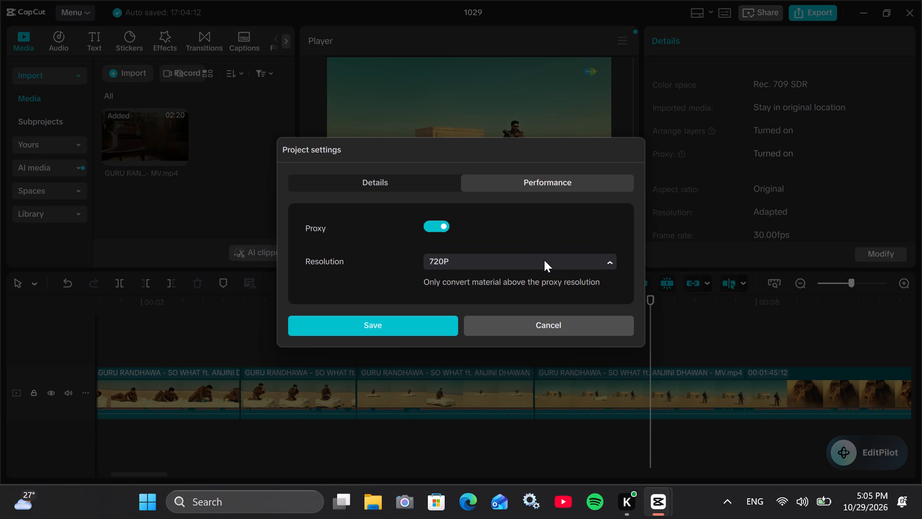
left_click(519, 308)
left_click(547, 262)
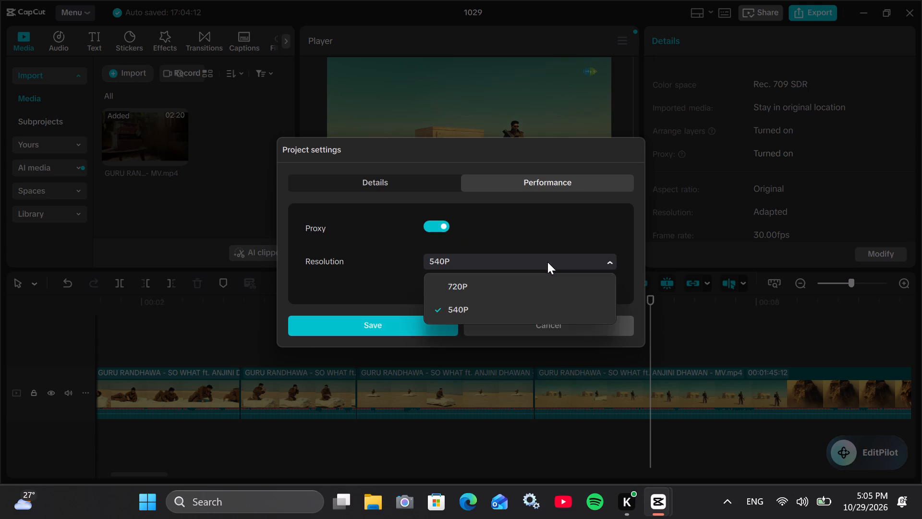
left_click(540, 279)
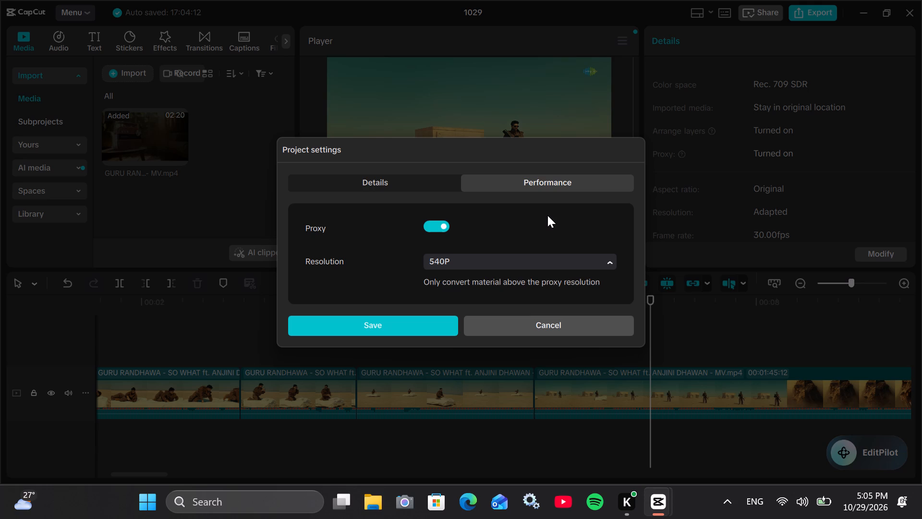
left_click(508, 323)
Review the armed man's segment, playing it full screen from 00:00:07:29 and pausing at about 00:00:19:25.
scroll(802, 127, "down", 2)
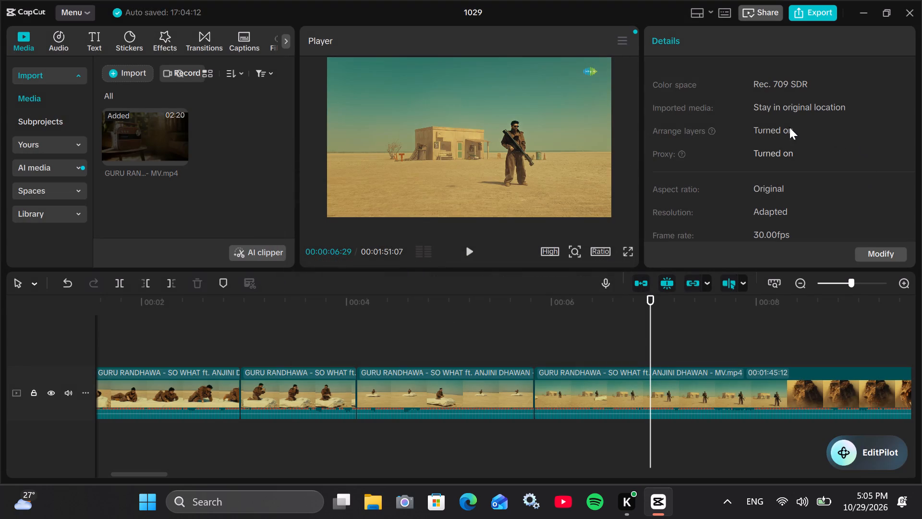
scroll(789, 127, "down", 6)
left_click(450, 311)
left_click_drag(450, 308, 592, 319)
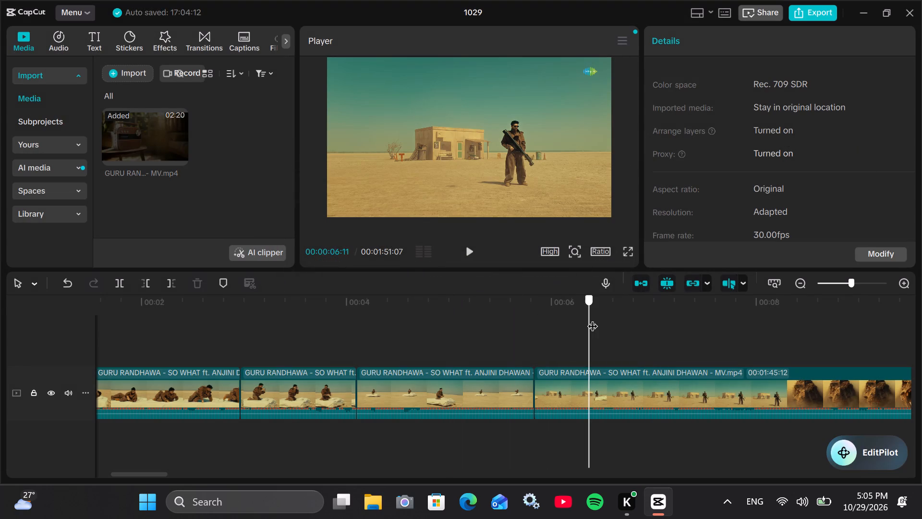
left_click_drag(592, 319, 754, 327)
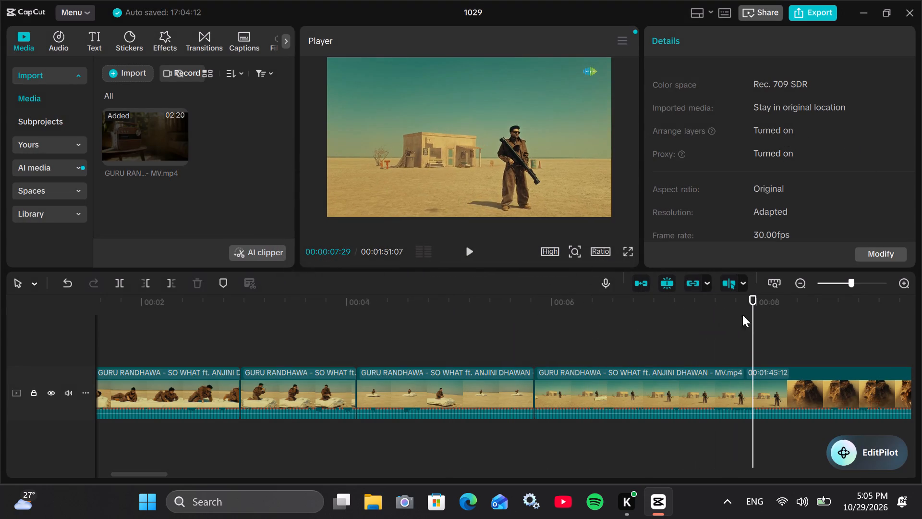
left_click(627, 250)
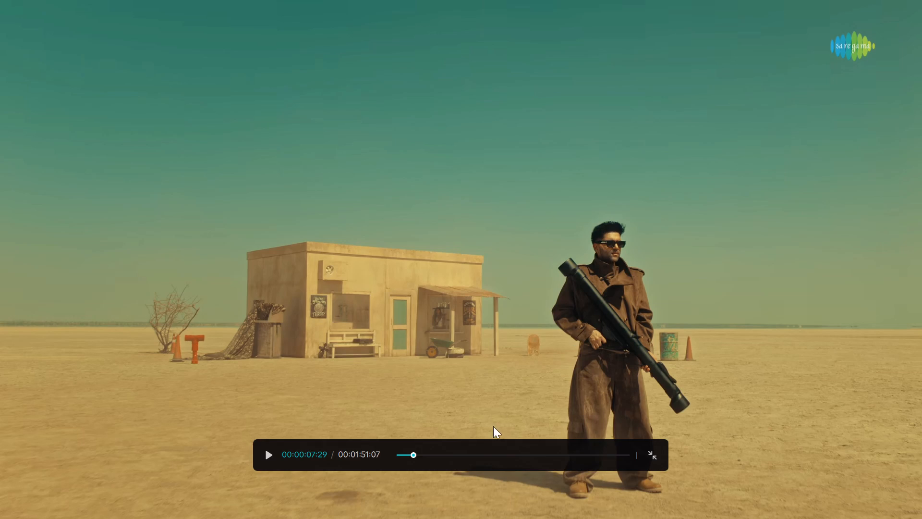
left_click(261, 455)
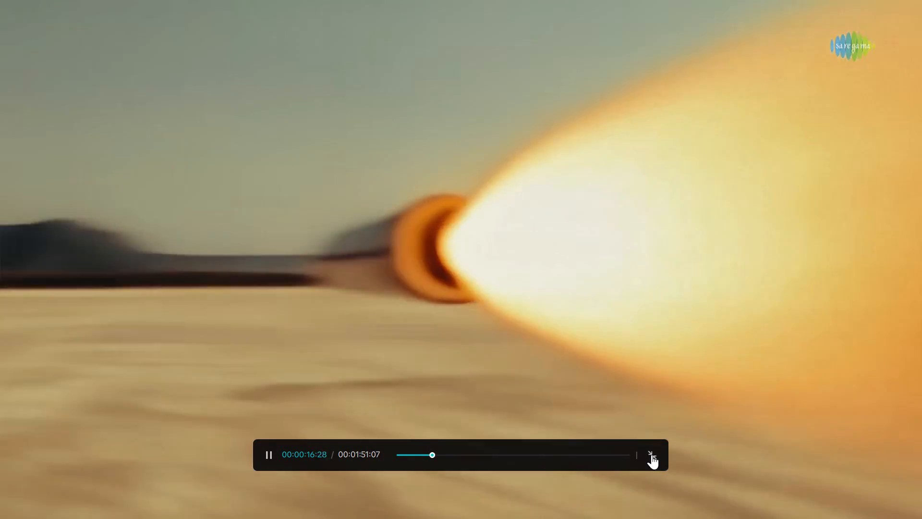
left_click(652, 455)
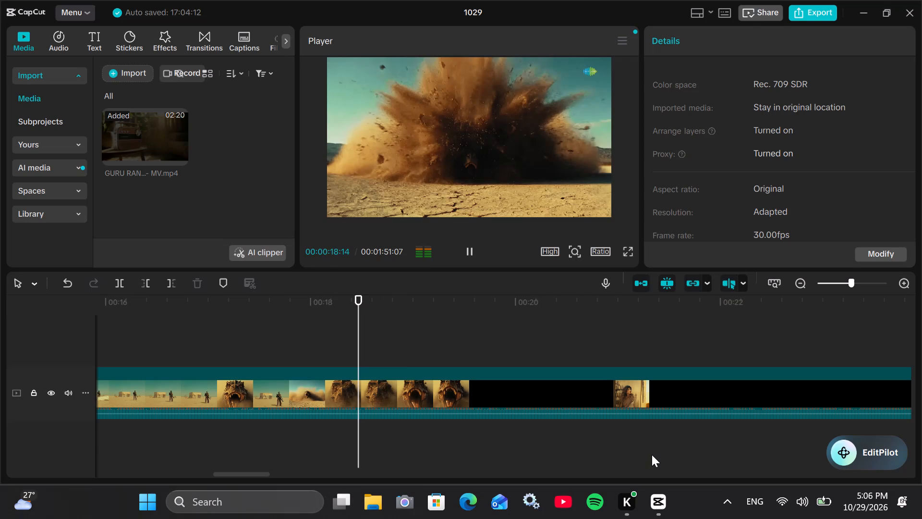
left_click(467, 259)
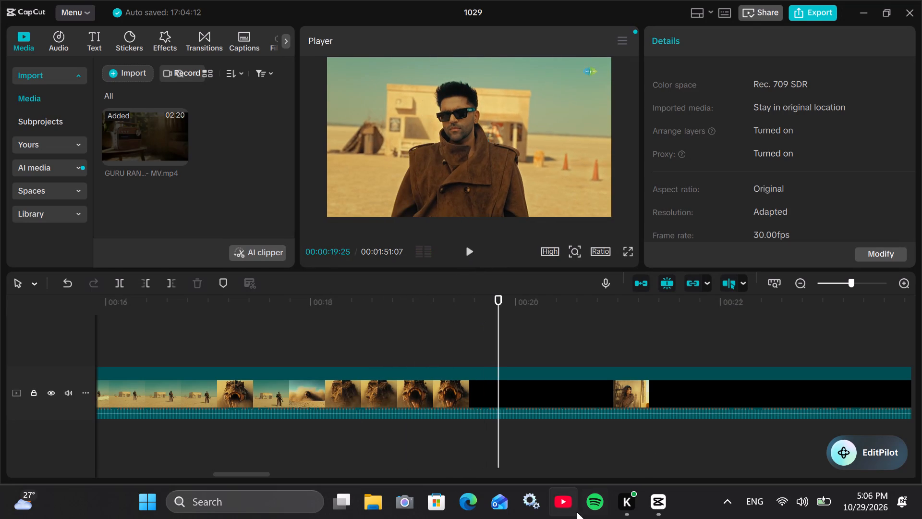
Switch to YouTube, search for so what guru randhawa, and open the GURU RANDHAWA - SO WHAT music video, reopening it to get past the ads.
left_click(567, 507)
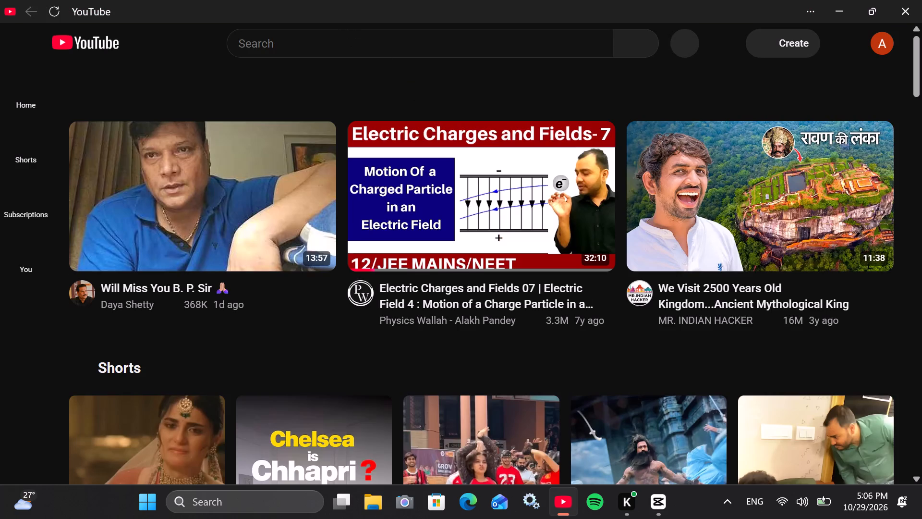
left_click(351, 42)
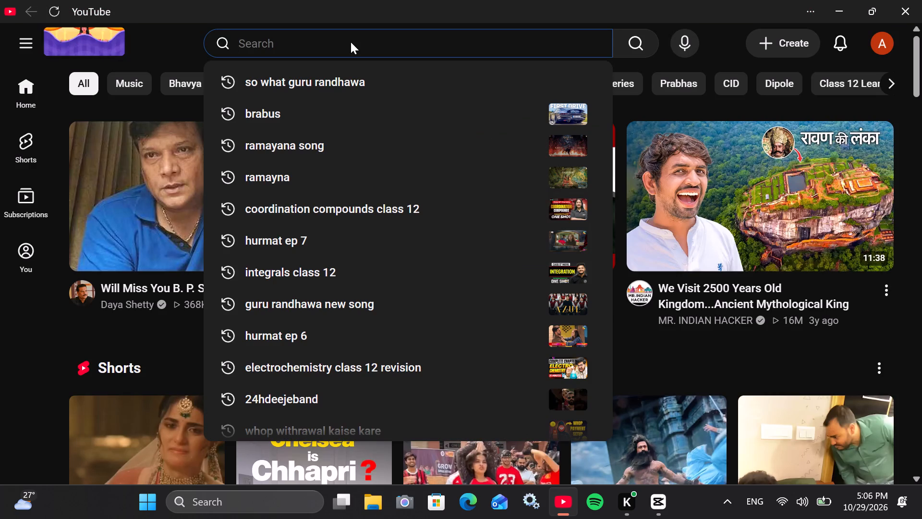
type("so w")
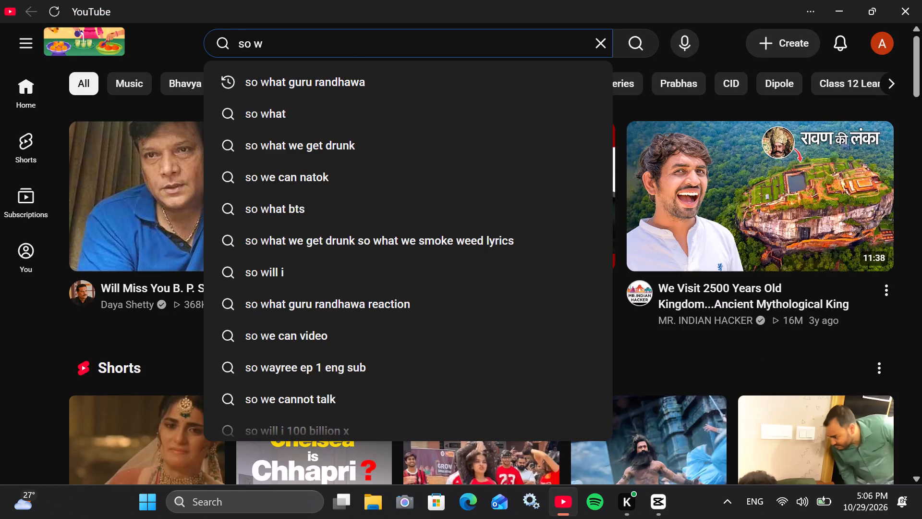
left_click(377, 91)
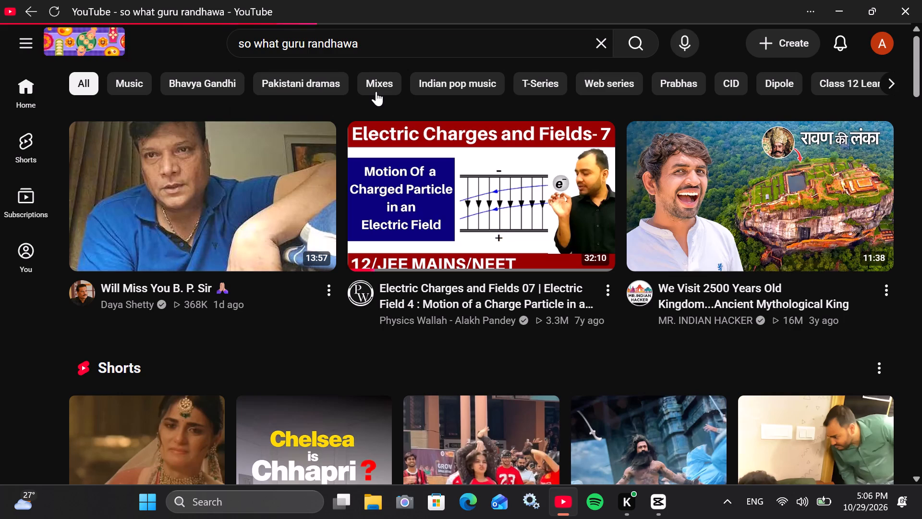
left_click(319, 163)
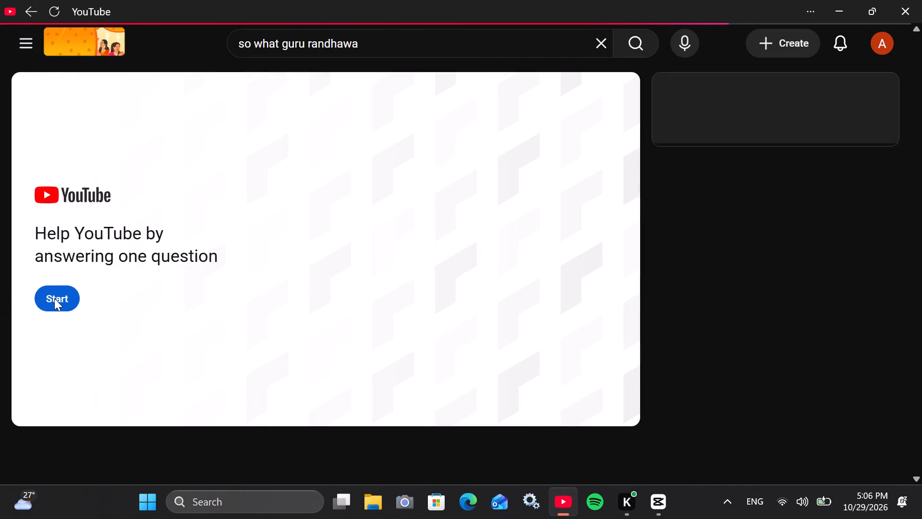
left_click(34, 15)
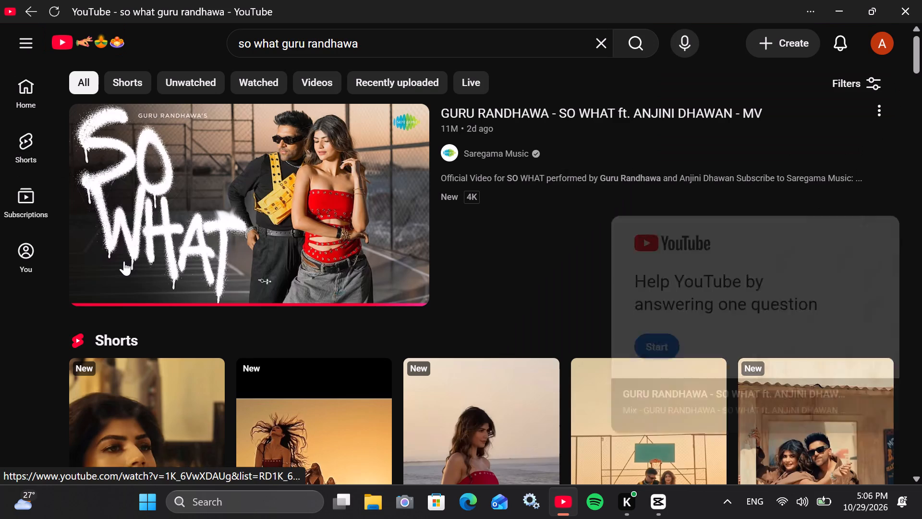
left_click(156, 248)
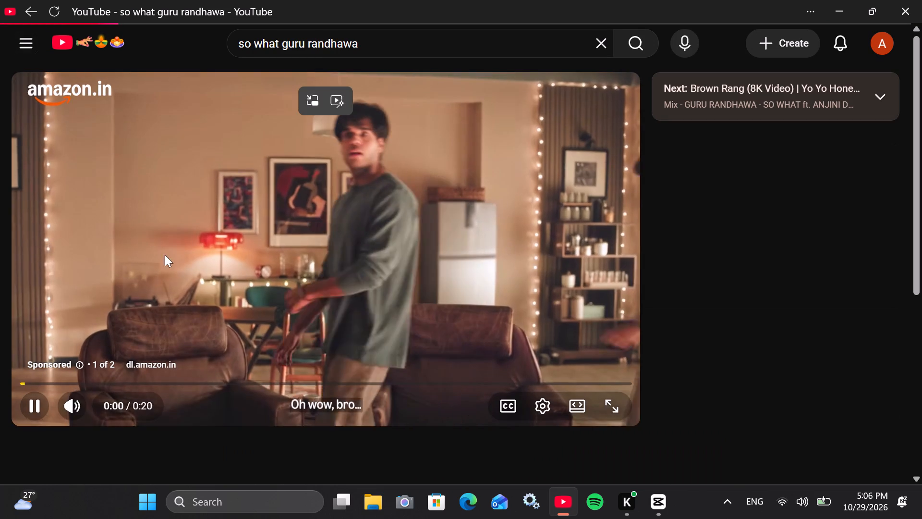
left_click(26, 4)
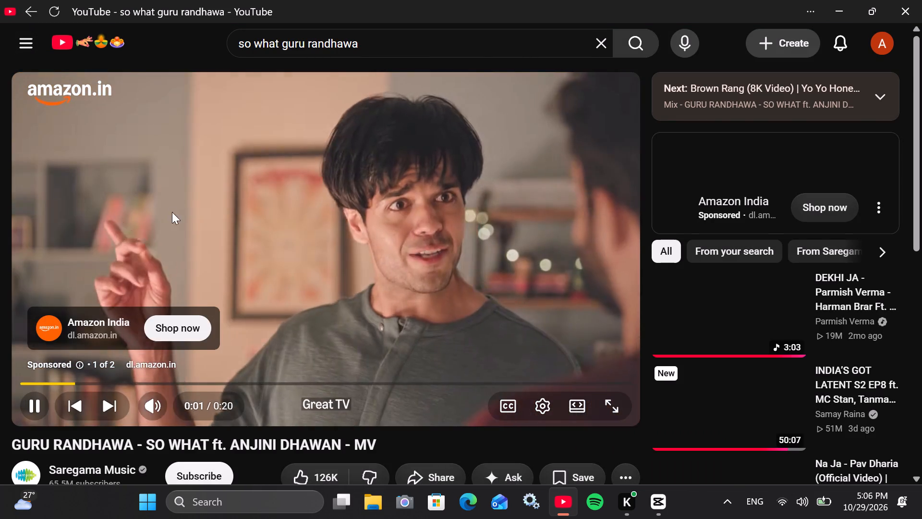
left_click(174, 212)
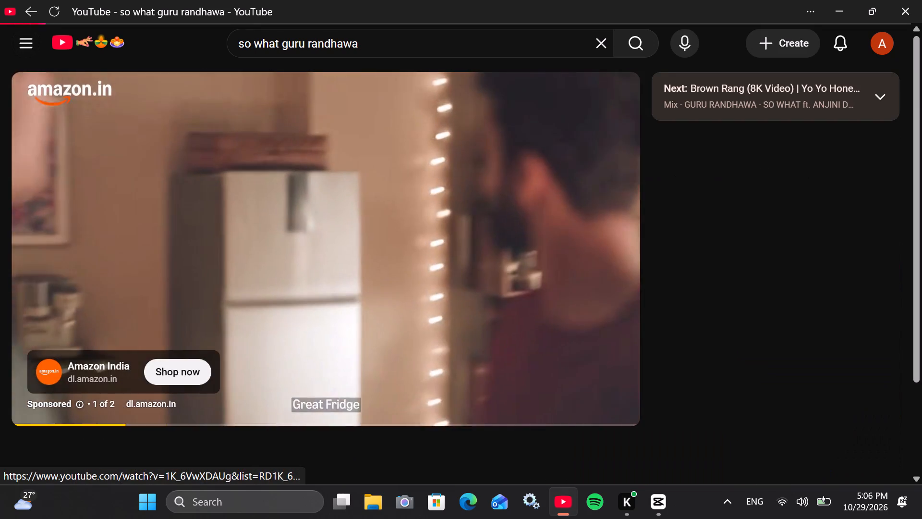
left_click(128, 443)
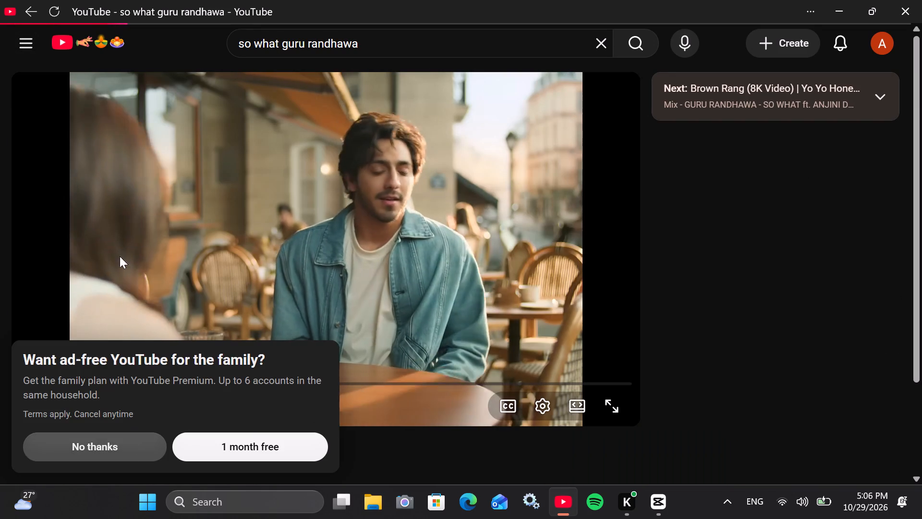
left_click(35, 6)
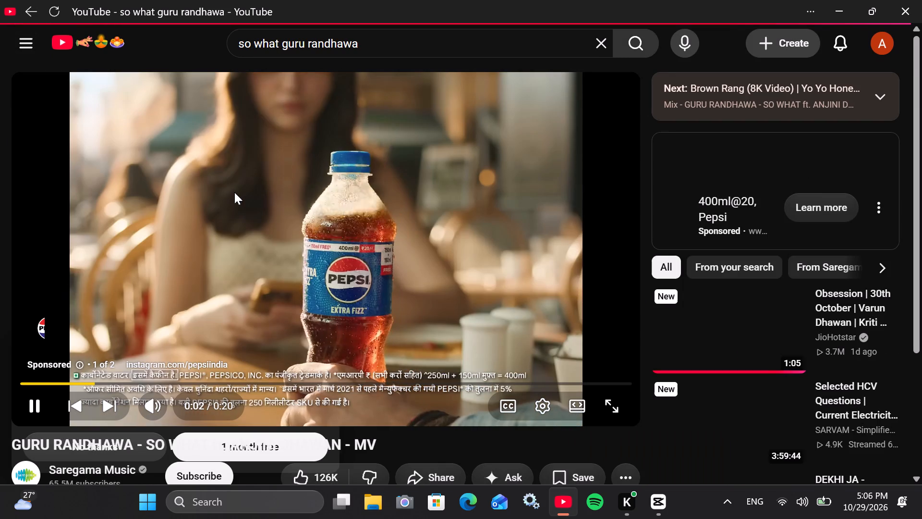
left_click(233, 185)
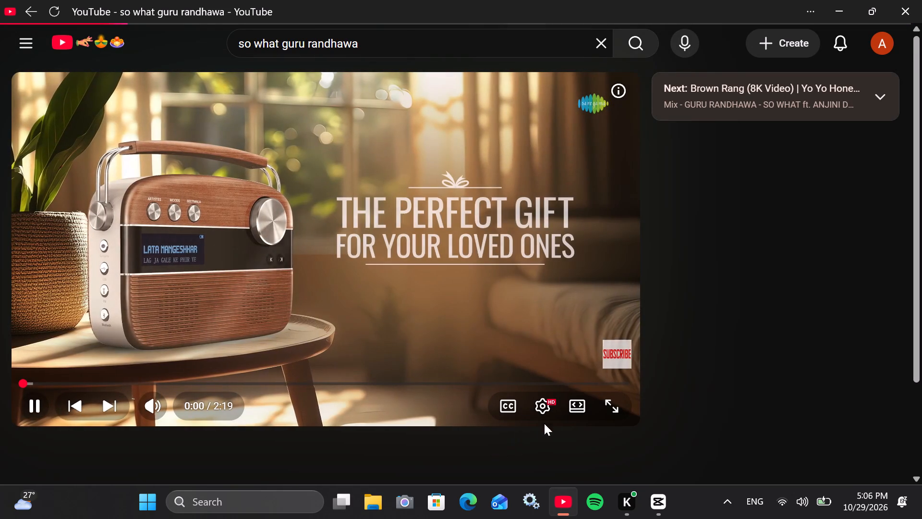
Check the video's playback settings, watch it full screen with a skip ahead, pause at about 0:50, and close YouTube.
left_click(544, 415)
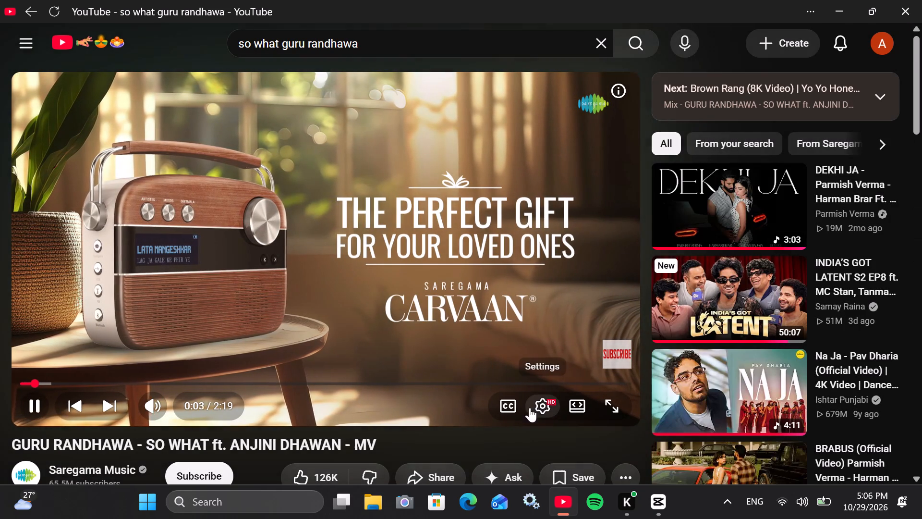
left_click(546, 397)
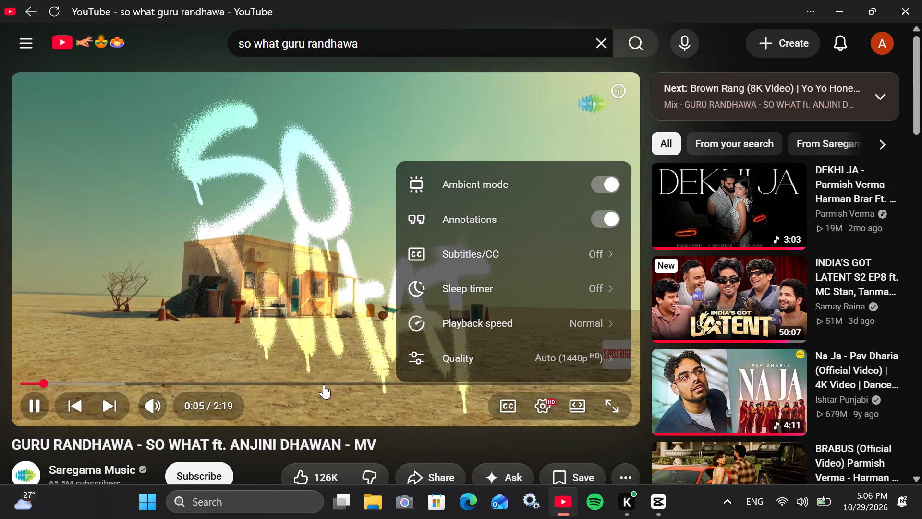
left_click(613, 402)
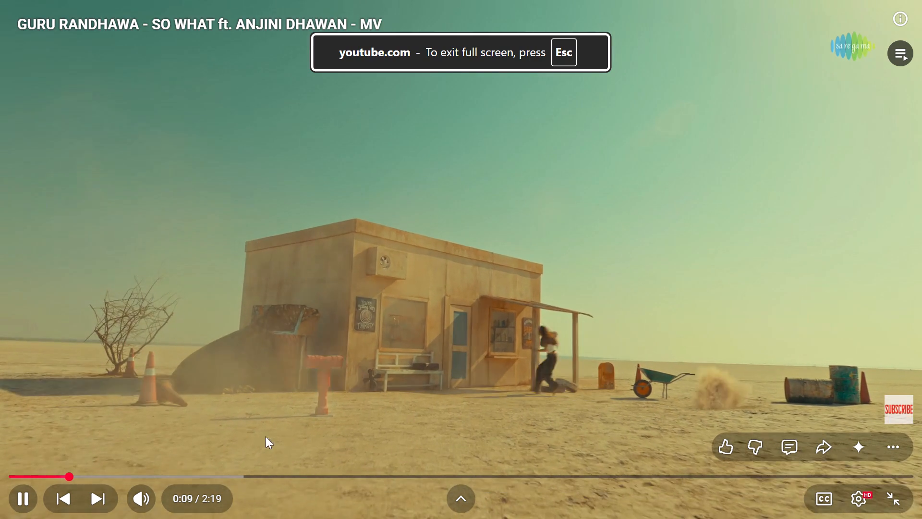
left_click(195, 475)
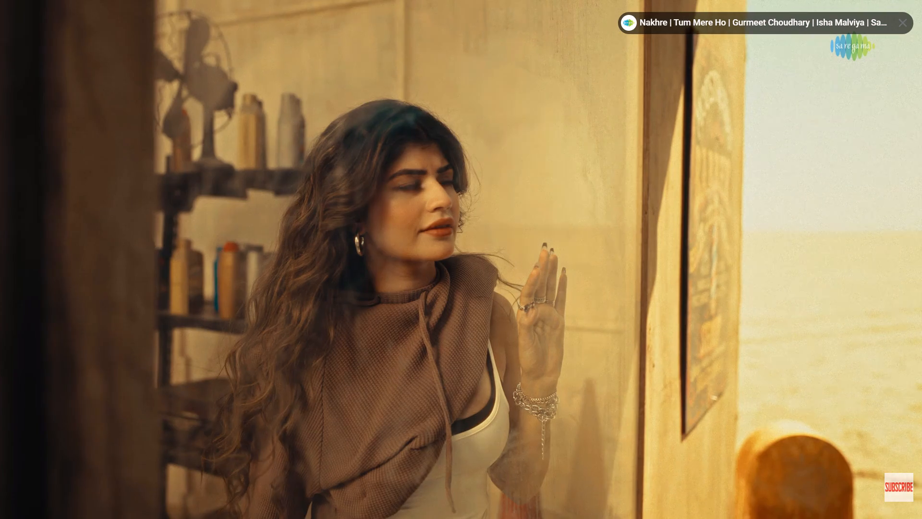
left_click(548, 324)
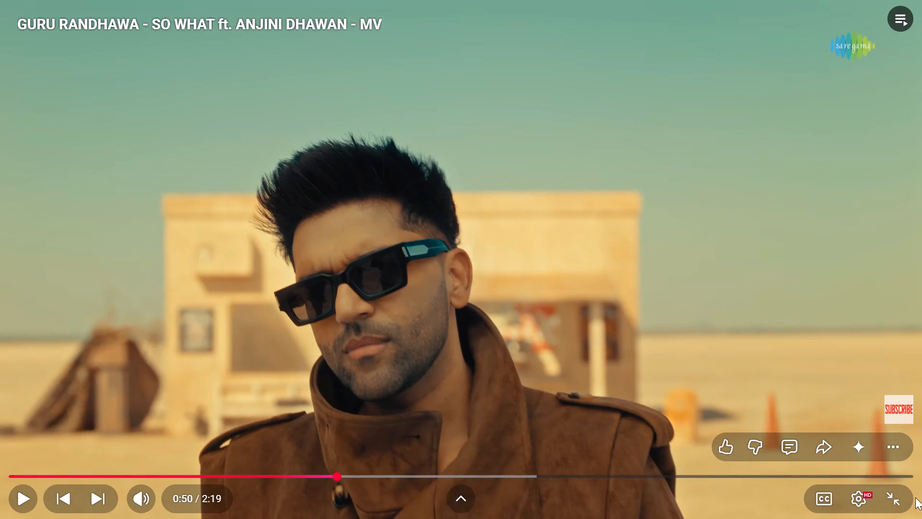
left_click(905, 499)
left_click(906, 7)
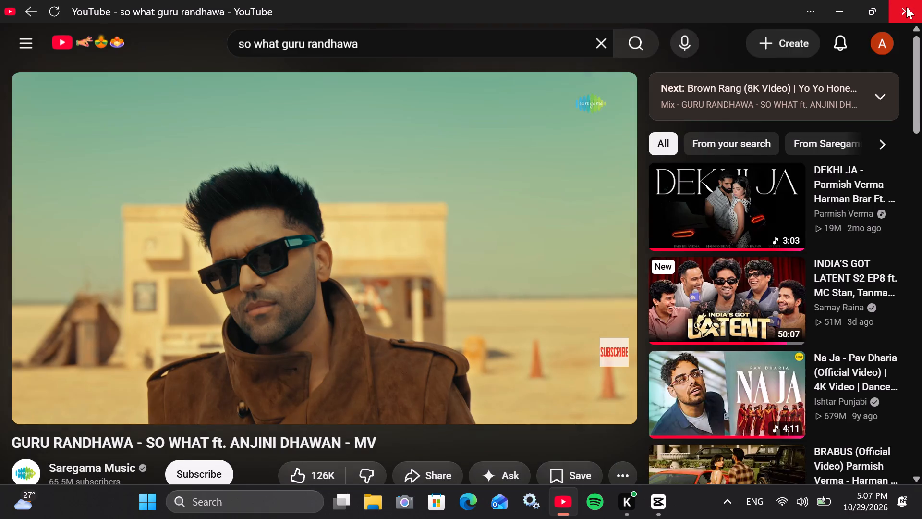
Back in CapCut, review the edit full screen from 00:00:19:25, and return to the editing view.
left_click(624, 253)
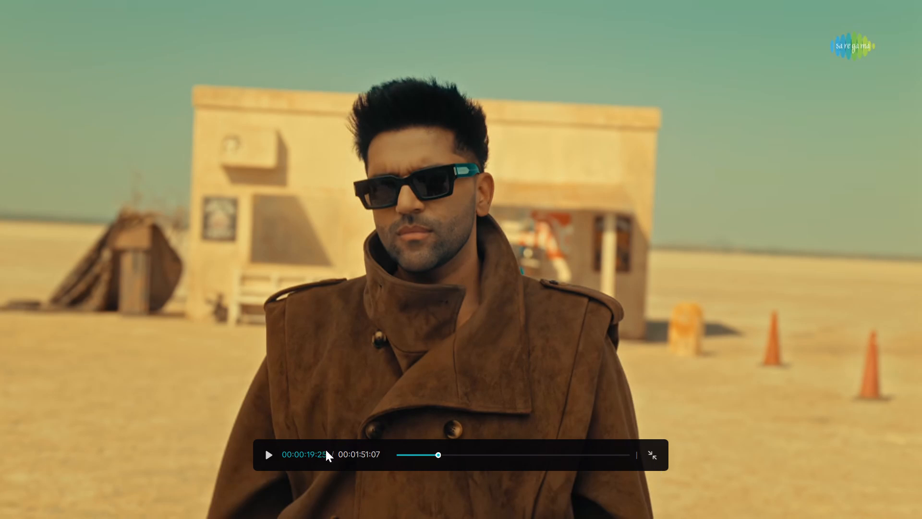
left_click(269, 451)
left_click(269, 451)
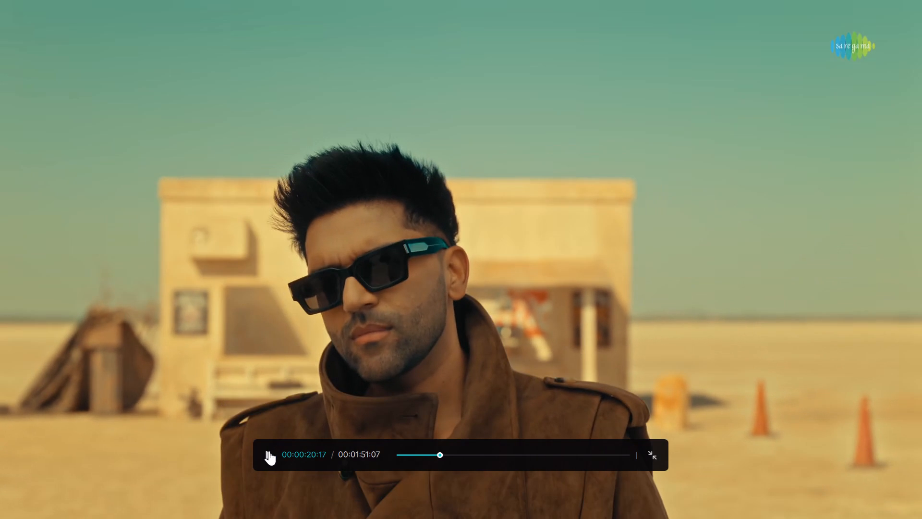
left_click(269, 451)
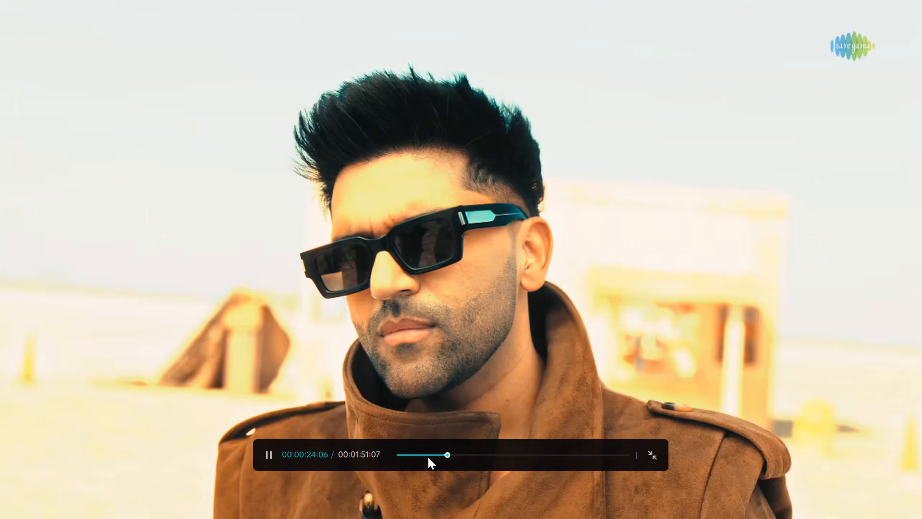
left_click(657, 454)
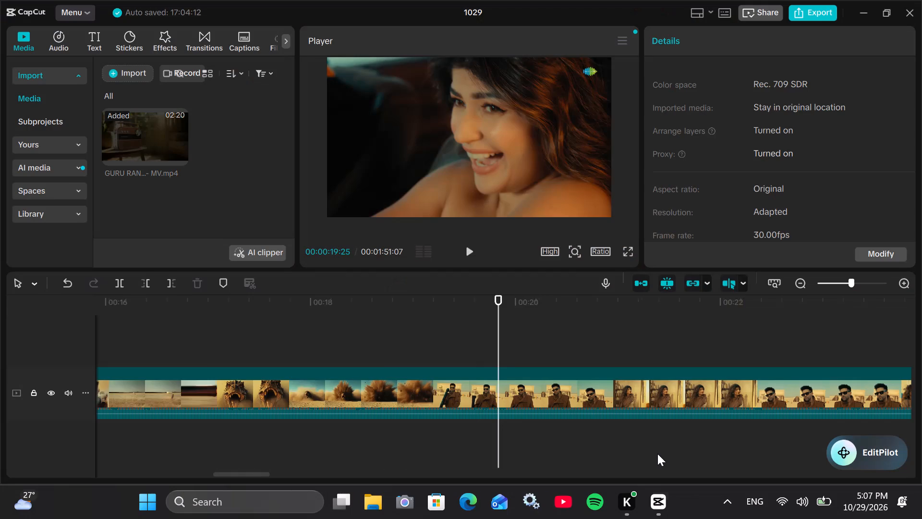
Scrub the timeline back to about 00:00:15:06, at the shot of the man firing the launcher.
left_click(270, 342)
left_click_drag(270, 342, 0, 352)
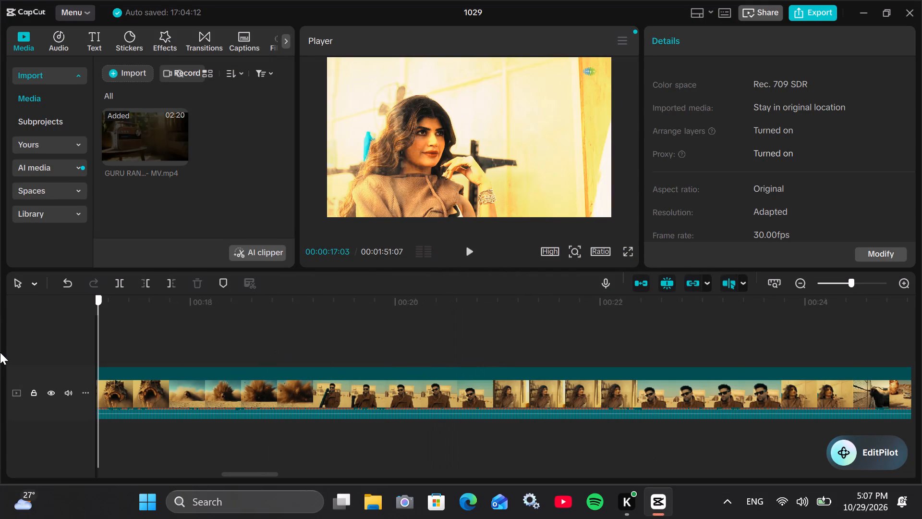
left_click_drag(0, 352, 465, 354)
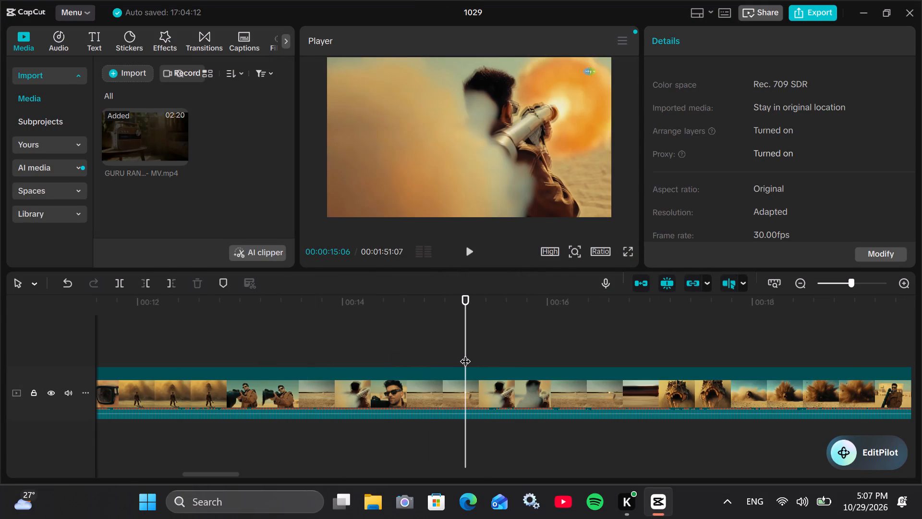
scroll(822, 171, "down", 9)
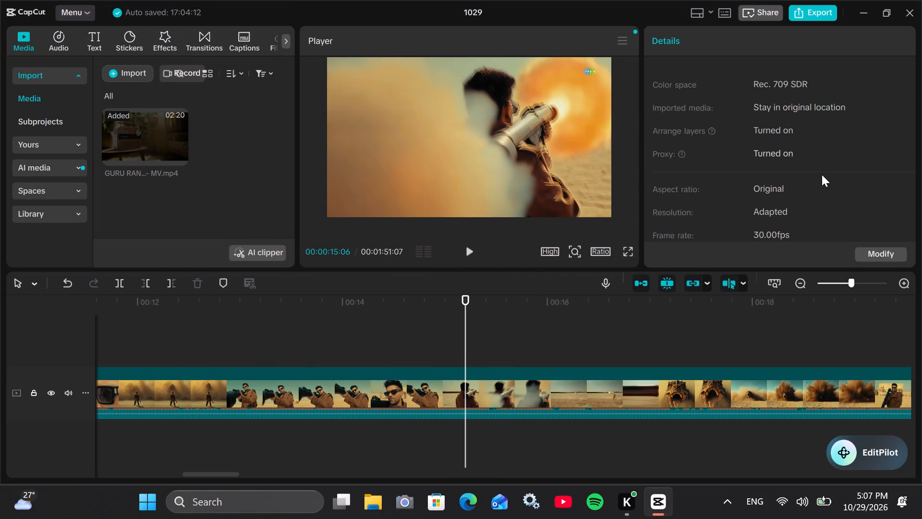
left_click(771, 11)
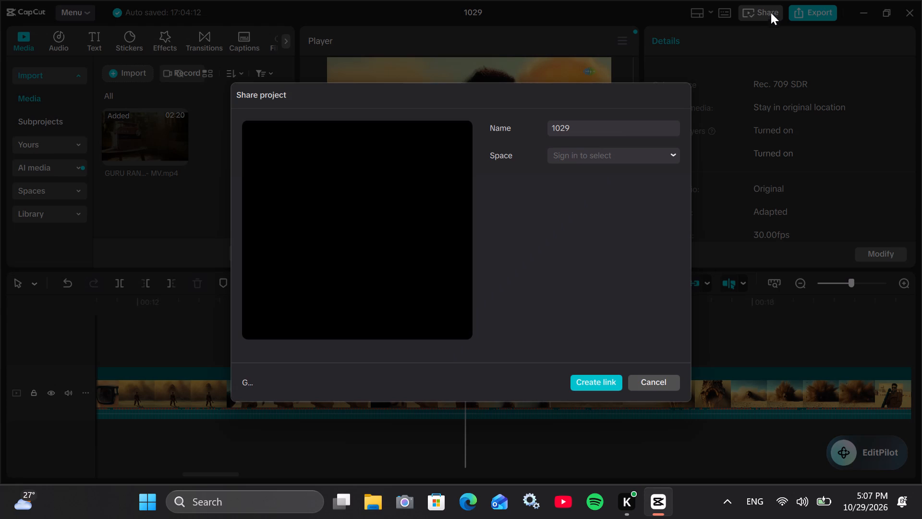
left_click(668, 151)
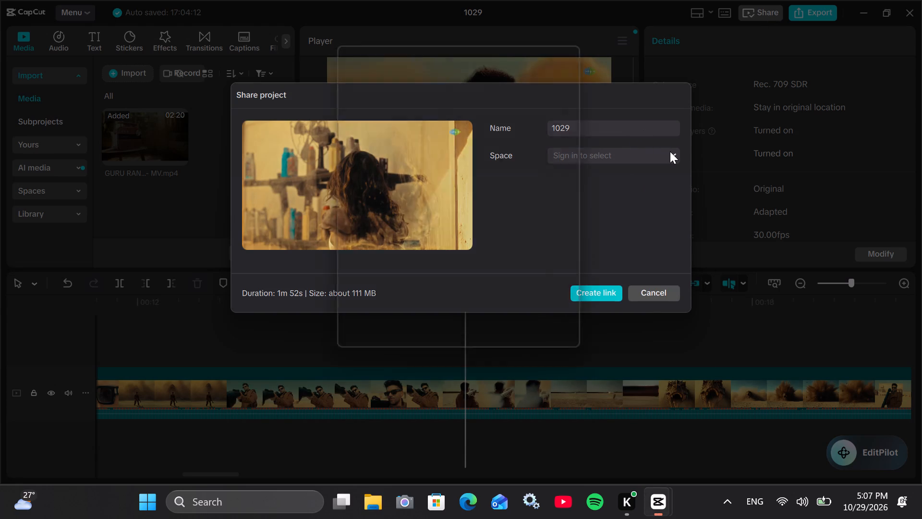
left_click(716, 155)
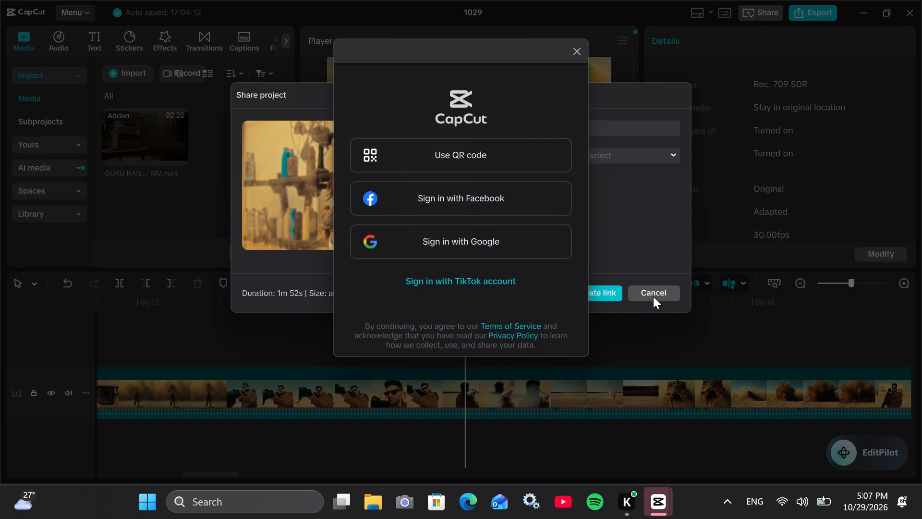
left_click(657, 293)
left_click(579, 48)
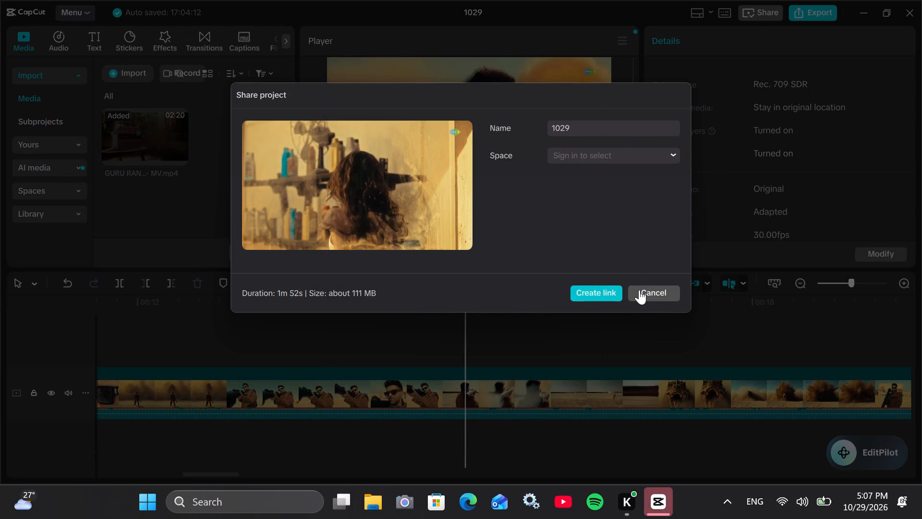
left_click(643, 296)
Switch the workspace layout from Default to Media.
left_click(704, 12)
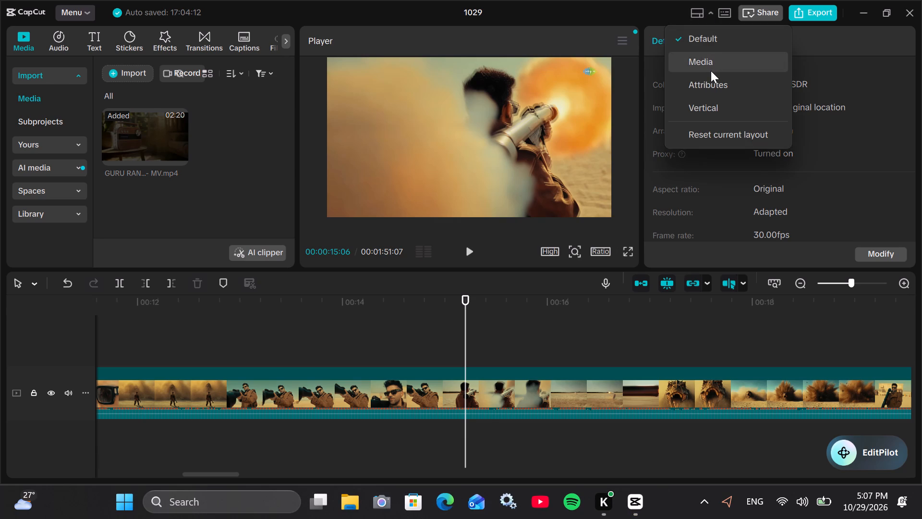
left_click(705, 63)
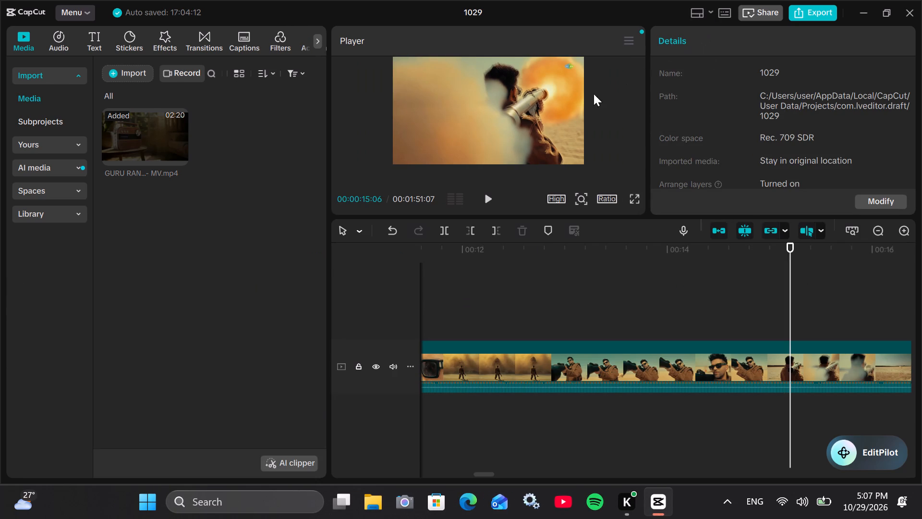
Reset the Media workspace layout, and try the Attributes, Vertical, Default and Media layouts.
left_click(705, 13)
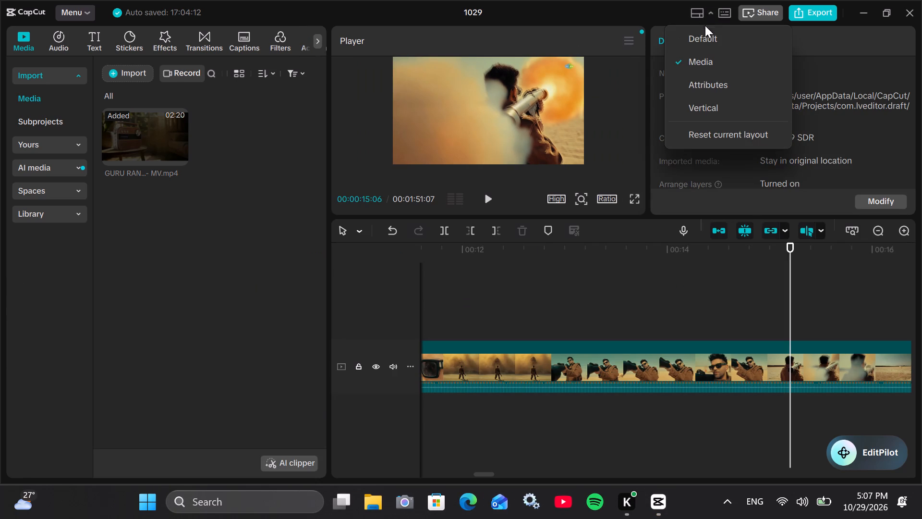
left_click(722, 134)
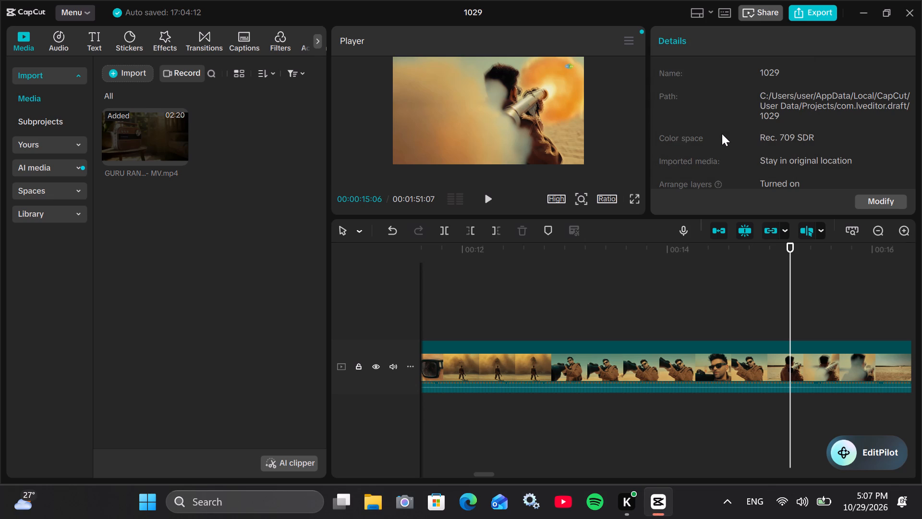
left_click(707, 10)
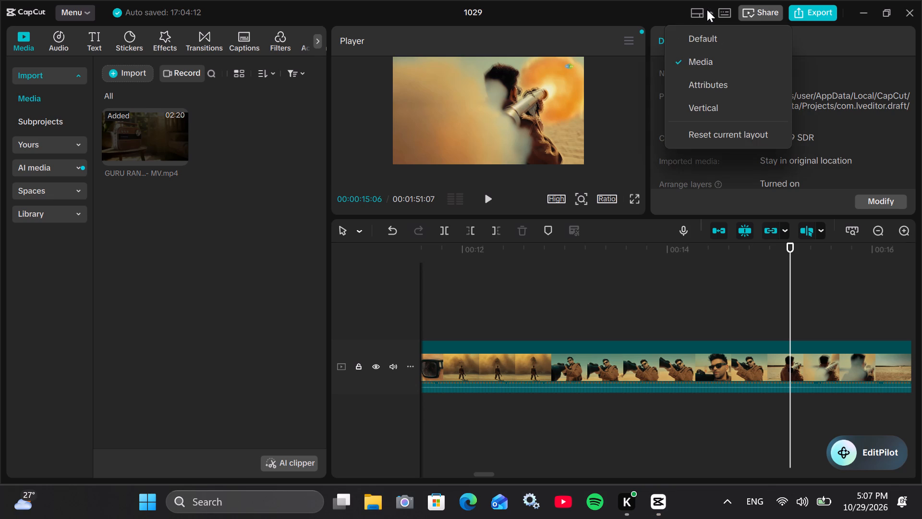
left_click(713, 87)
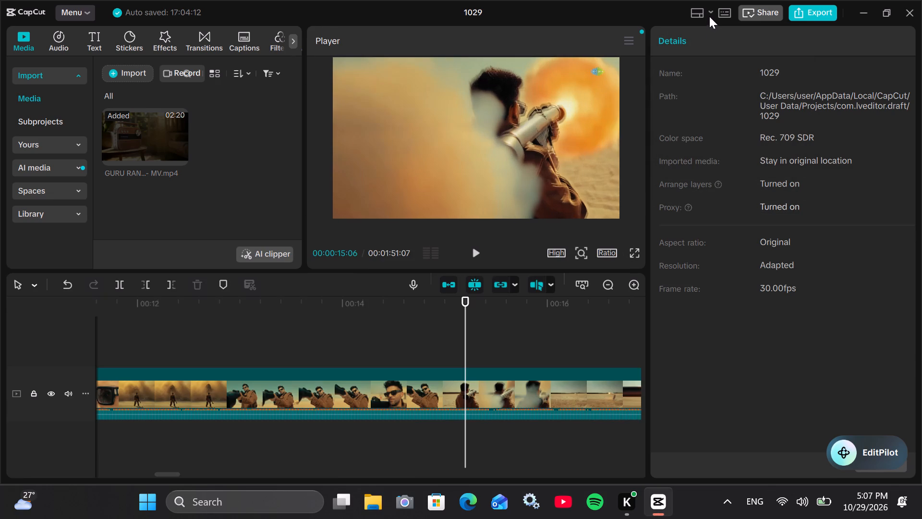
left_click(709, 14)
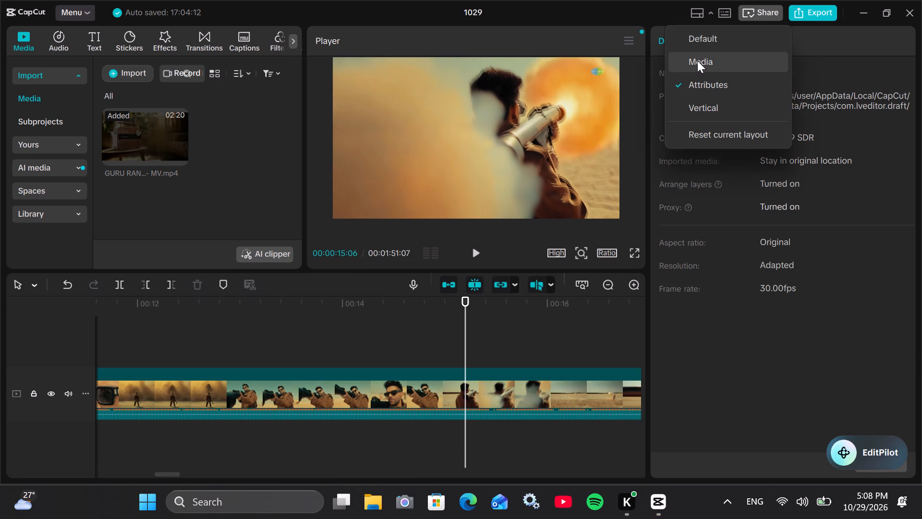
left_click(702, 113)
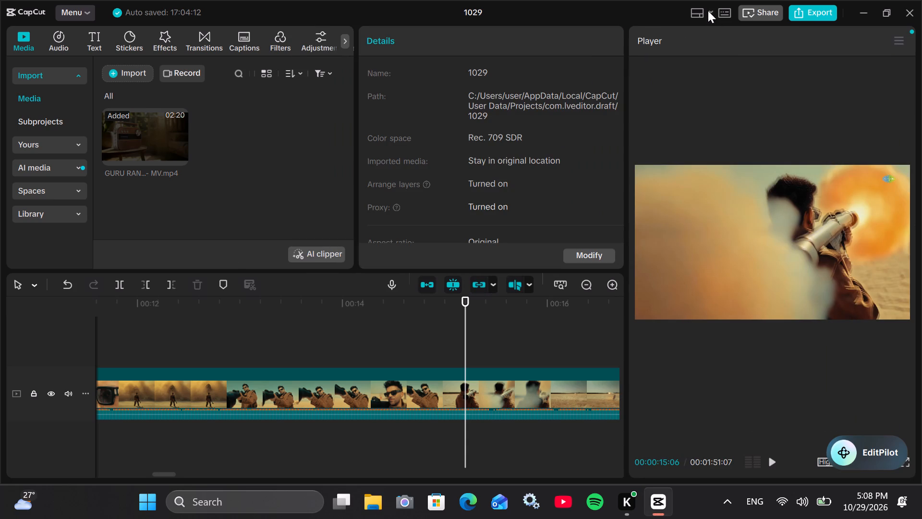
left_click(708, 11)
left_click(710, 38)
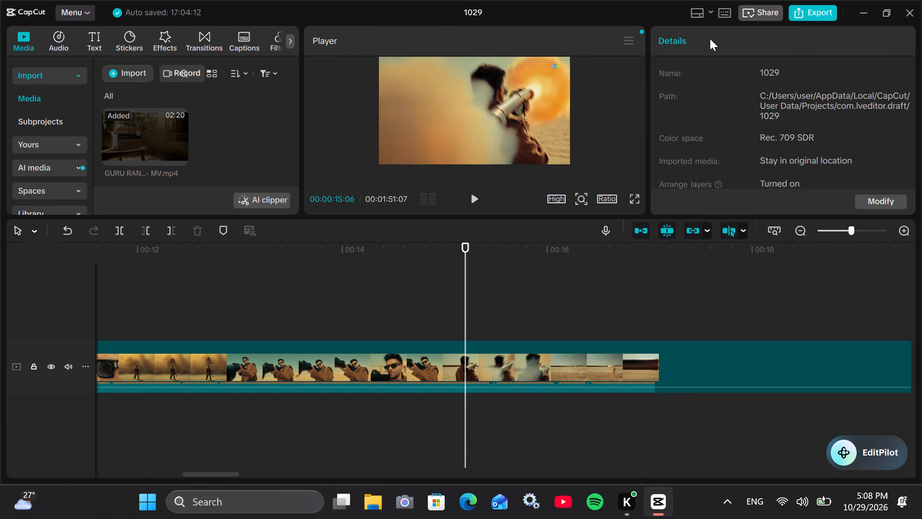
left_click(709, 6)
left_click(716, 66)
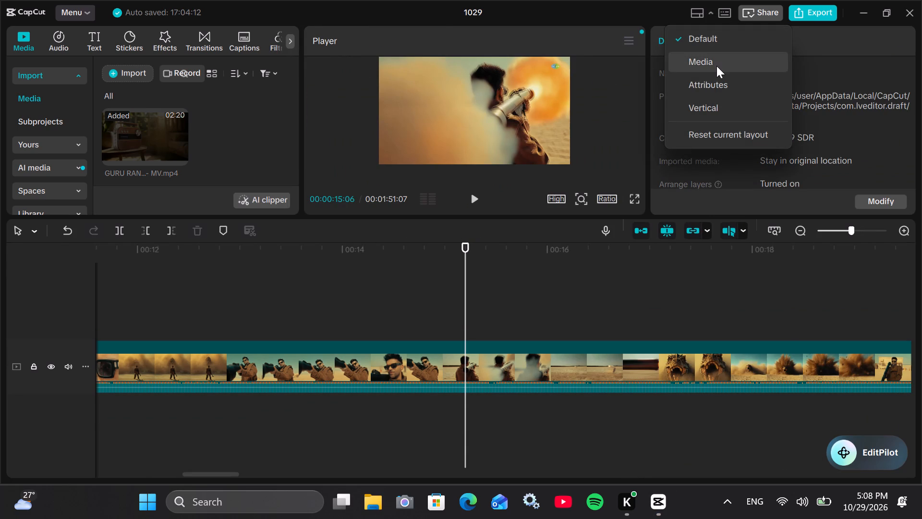
Set the workspace layout to Default.
left_click(707, 14)
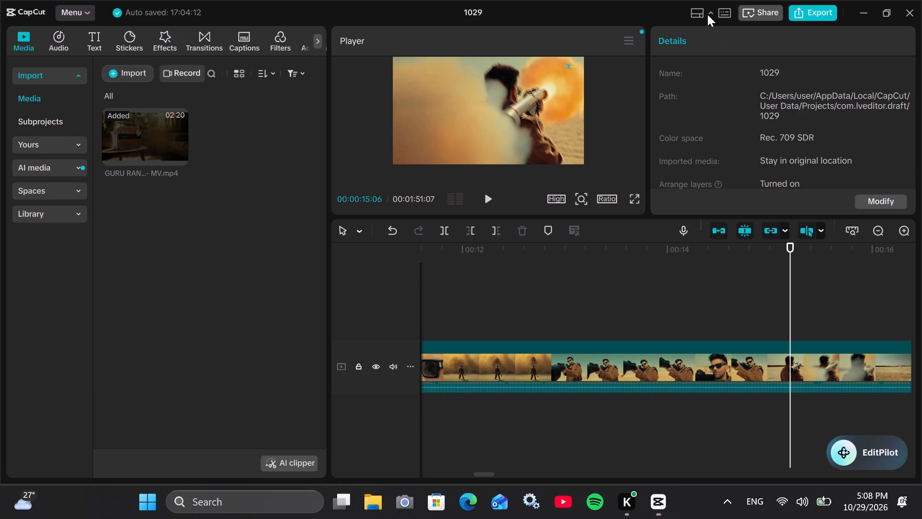
left_click(709, 45)
Look through the Timeline keyboard shortcuts list, including the split, zoom and marker commands, and close it.
left_click(724, 15)
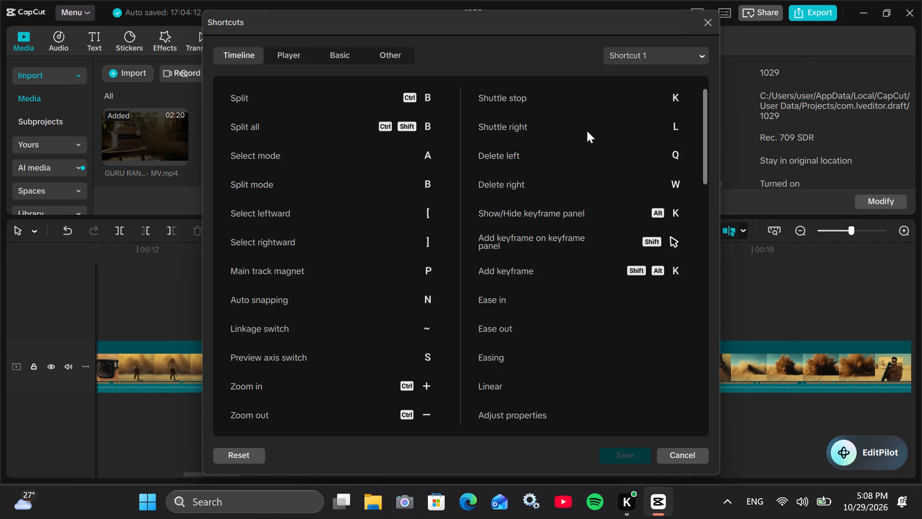
scroll(369, 90, "down", 11)
scroll(400, 202, "down", 7)
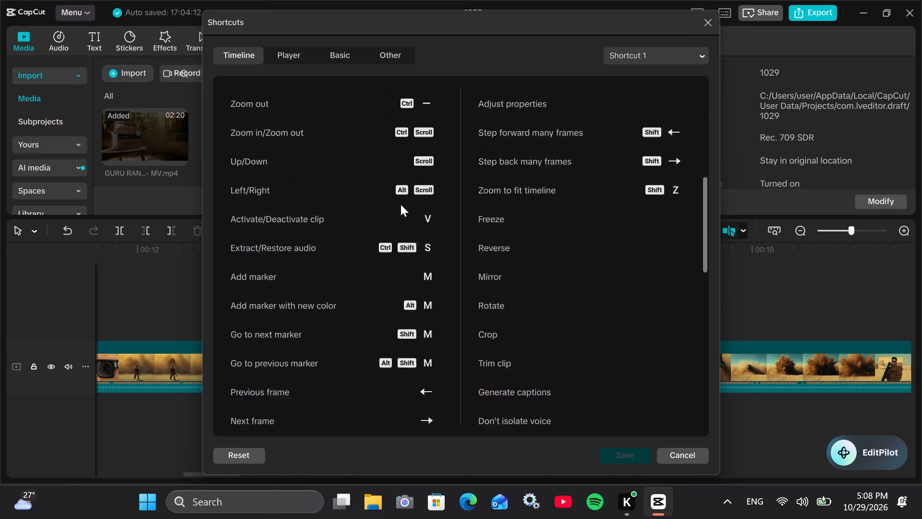
scroll(401, 204, "up", 20)
scroll(401, 204, "up", 4)
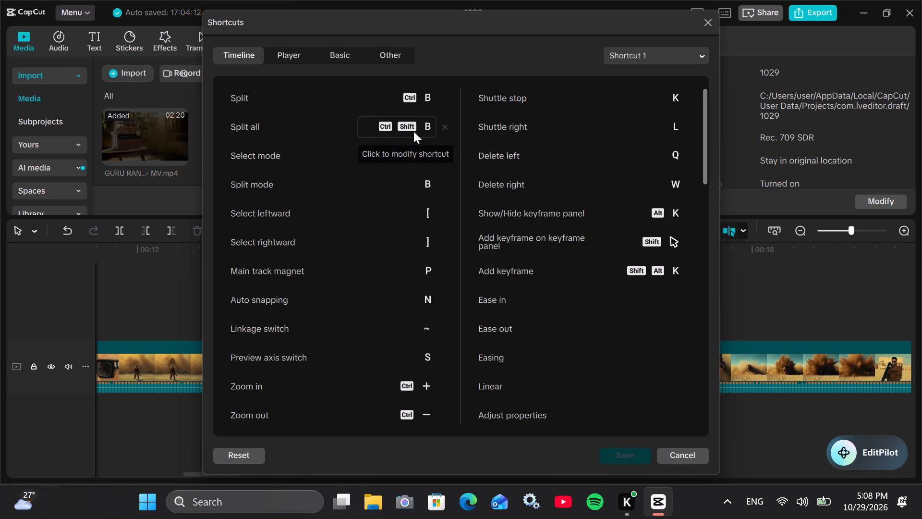
scroll(413, 131, "down", 6)
scroll(432, 216, "down", 6)
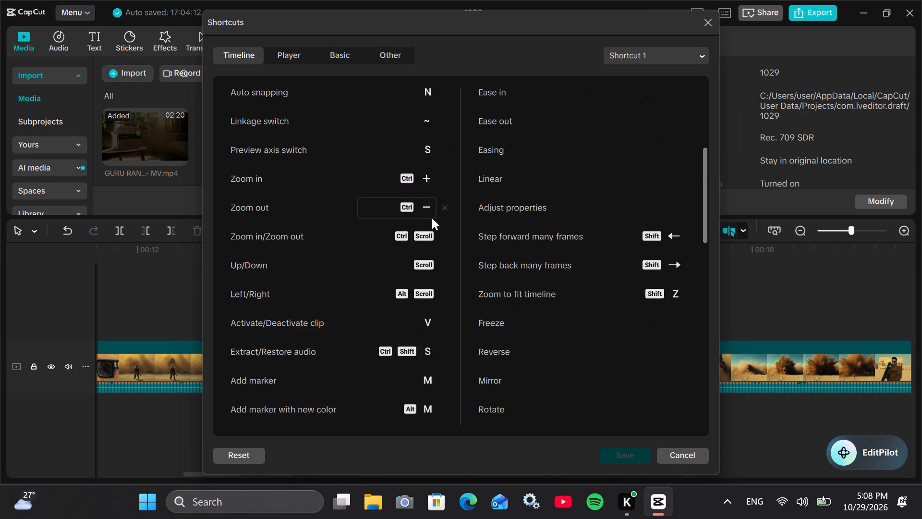
scroll(431, 218, "down", 6)
left_click(706, 15)
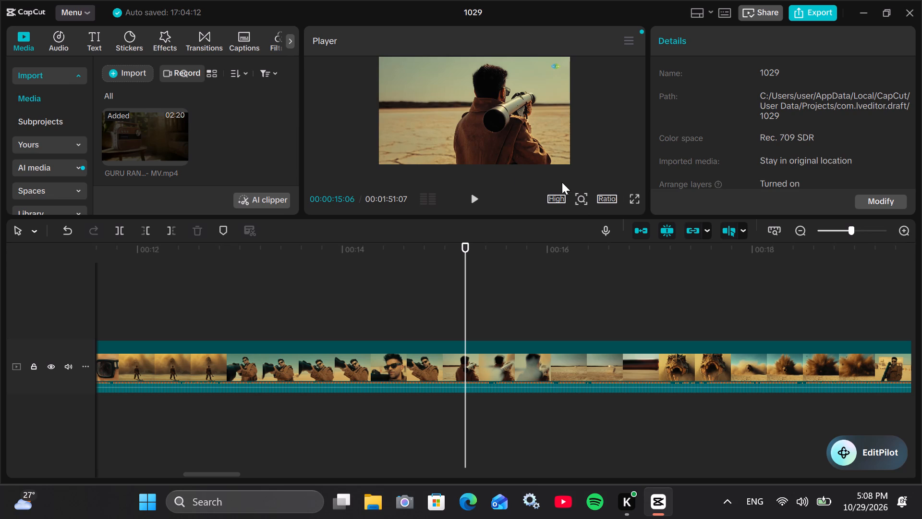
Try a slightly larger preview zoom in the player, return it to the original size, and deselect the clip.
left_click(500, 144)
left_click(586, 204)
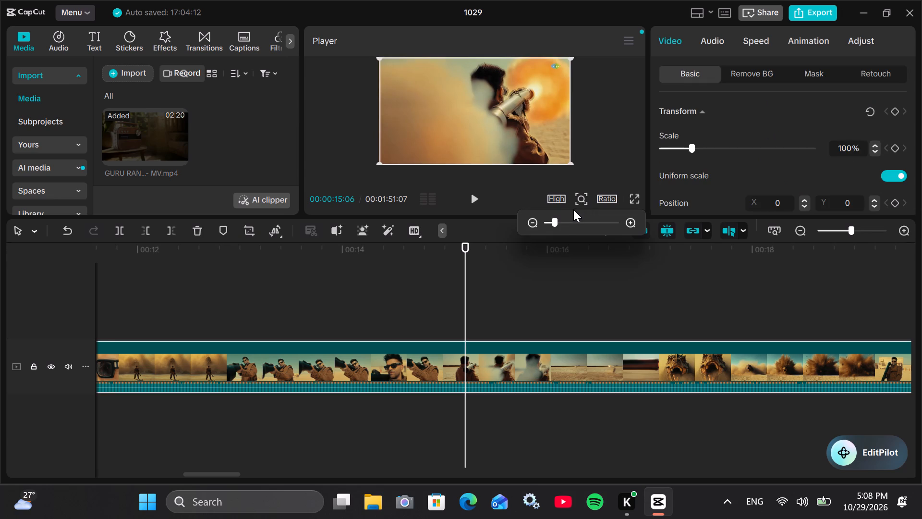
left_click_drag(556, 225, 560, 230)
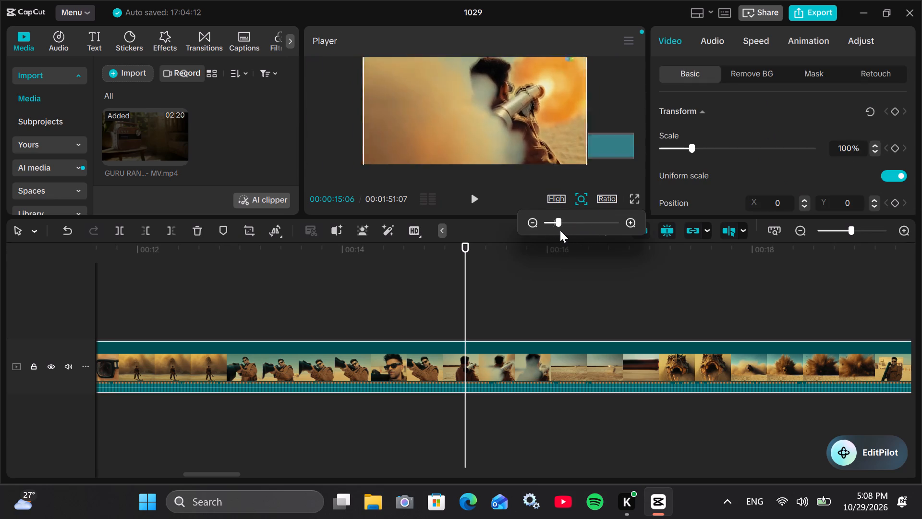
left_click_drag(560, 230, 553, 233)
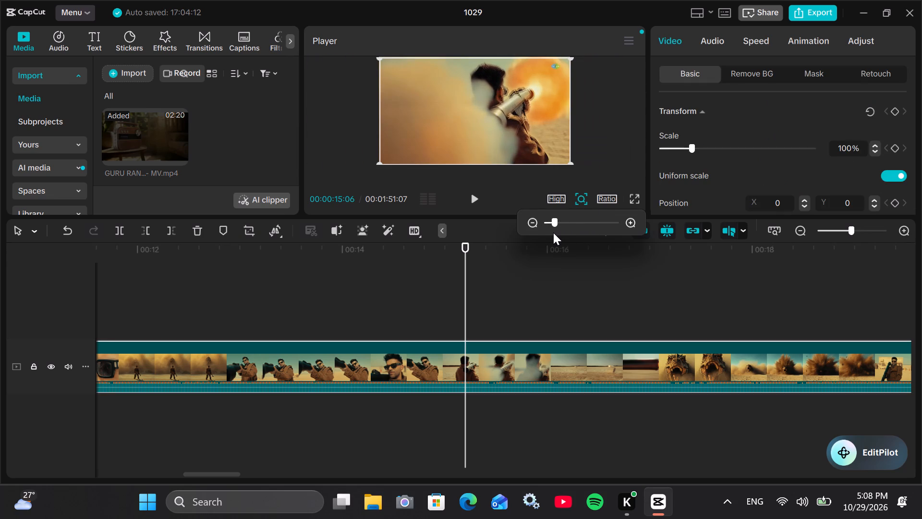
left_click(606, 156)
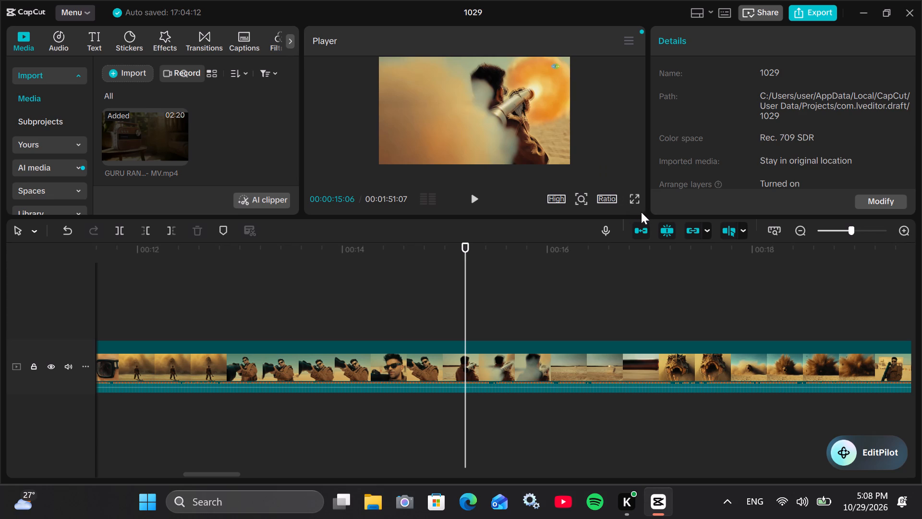
Enlarge the player preview by making the upper workspace area taller and the timeline area shorter.
left_click_drag(644, 216, 648, 299)
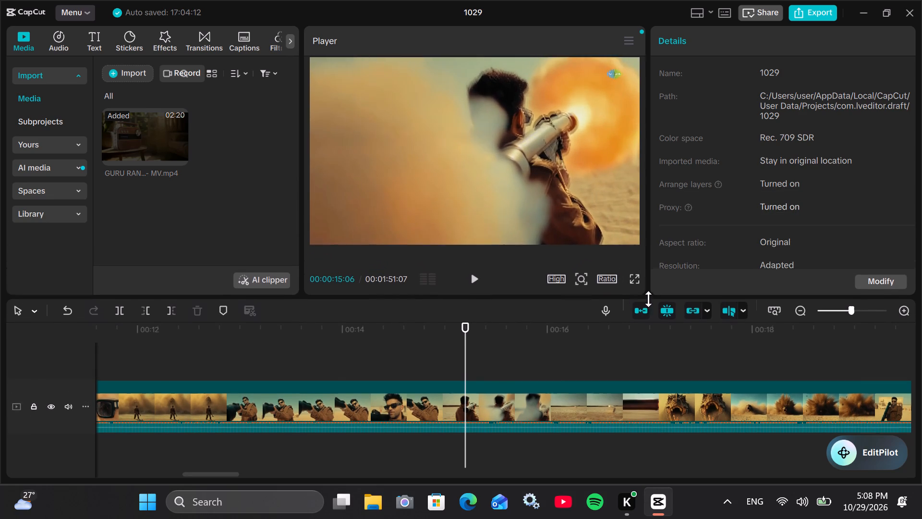
left_click_drag(648, 299, 655, 303)
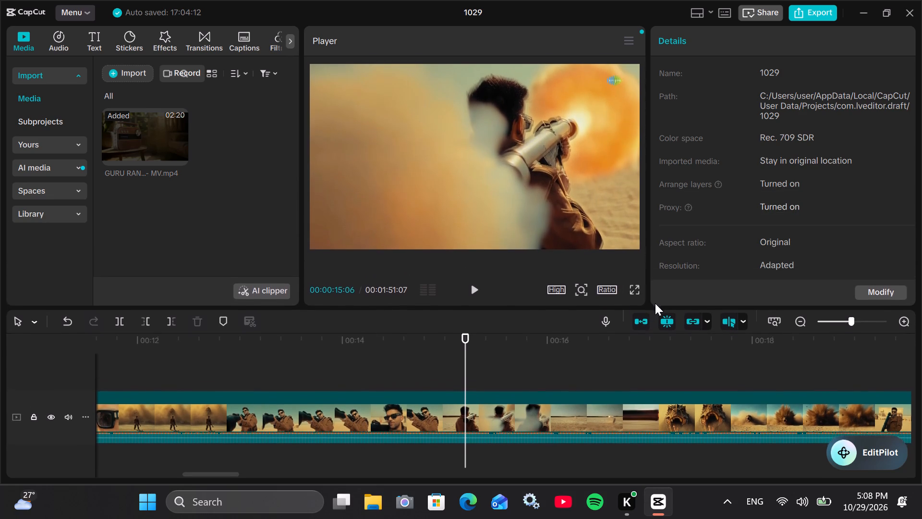
left_click_drag(655, 303, 658, 299)
left_click_drag(647, 210, 716, 209)
left_click_drag(647, 198, 664, 200)
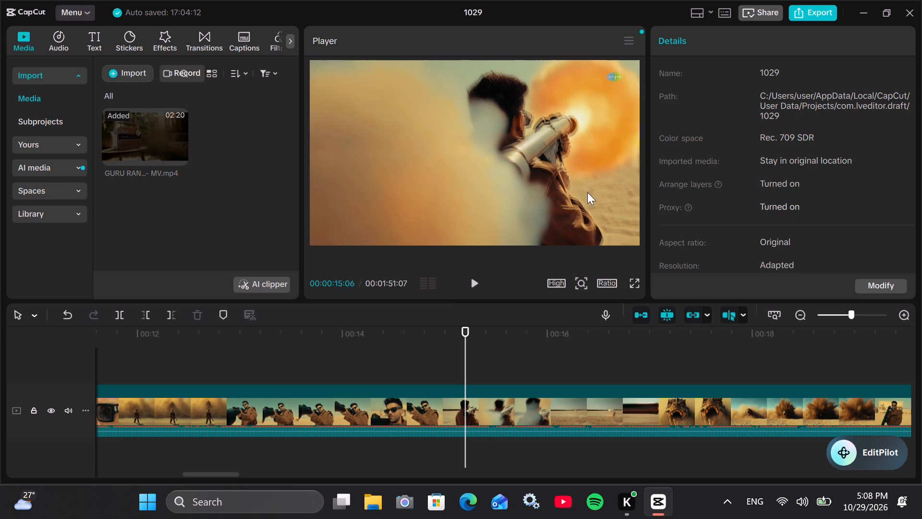
Adjust the widths of the media, player and details areas, leaving the media area slightly narrower and the player wider.
left_click(304, 166)
left_click_drag(646, 177, 520, 173)
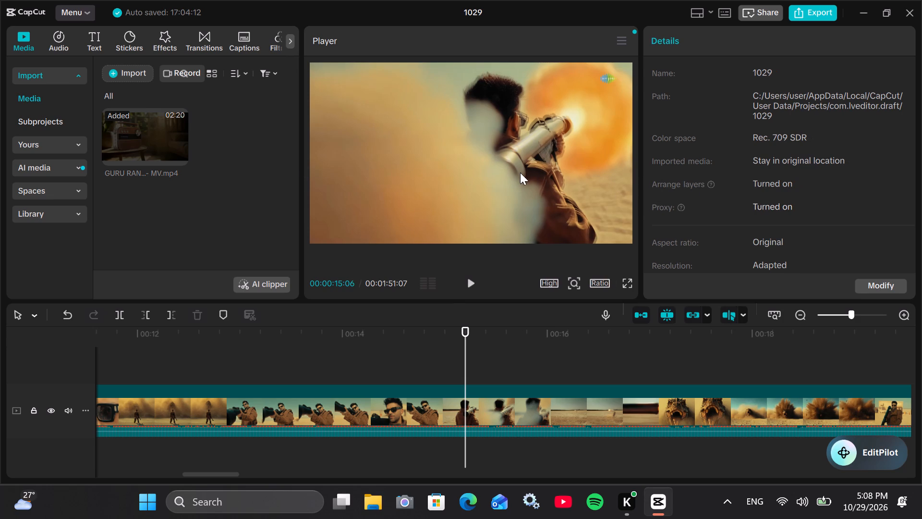
left_click_drag(520, 173, 459, 165)
left_click_drag(303, 155, 517, 188)
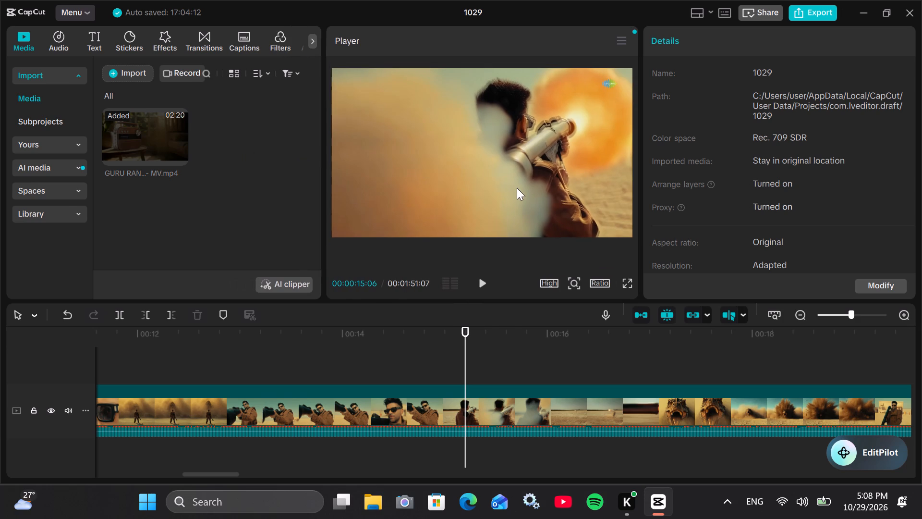
left_click_drag(517, 188, 478, 154)
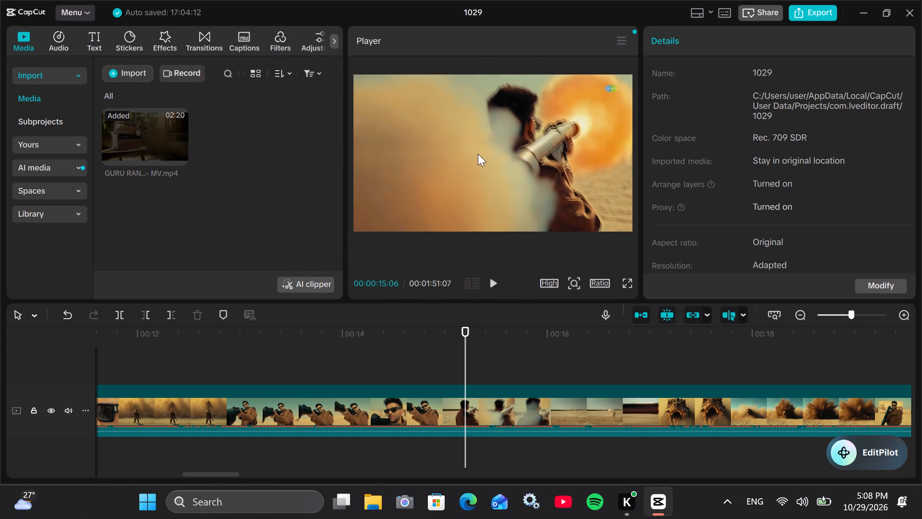
left_click_drag(478, 154, 0, 0)
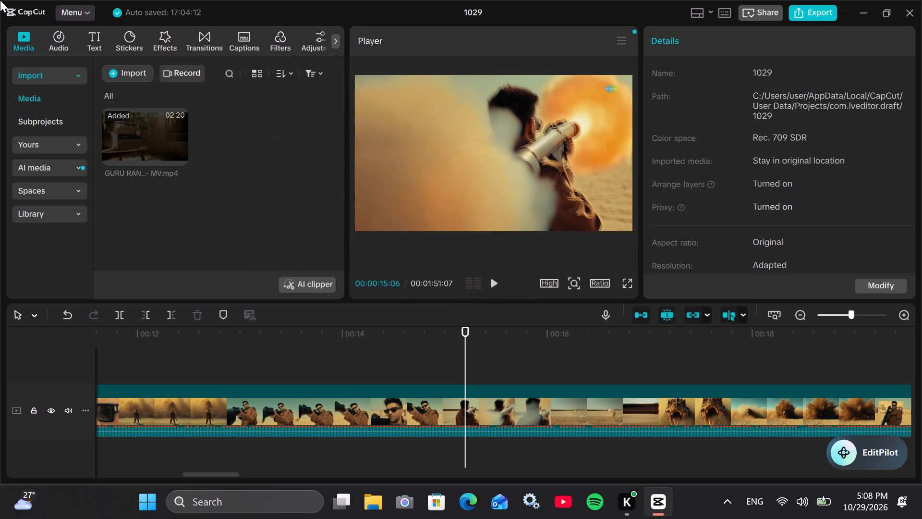
left_click_drag(0, 0, 194, 91)
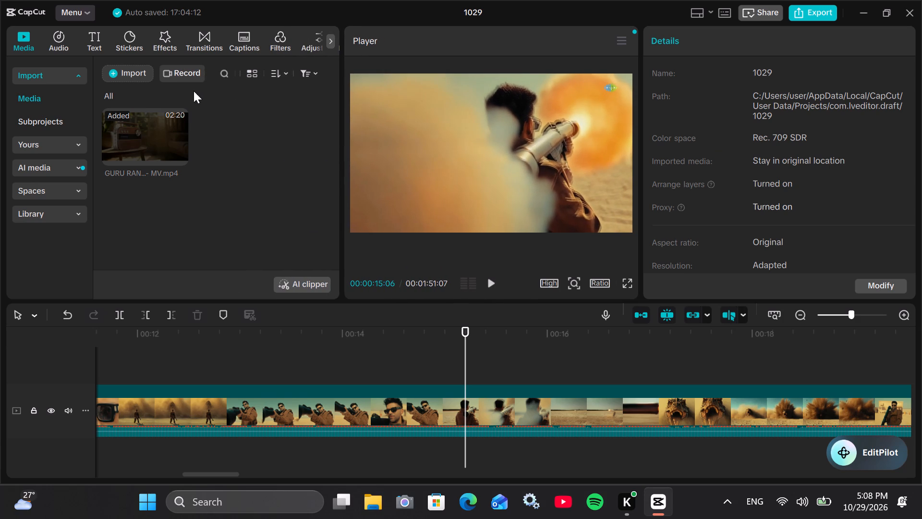
left_click_drag(194, 91, 397, 107)
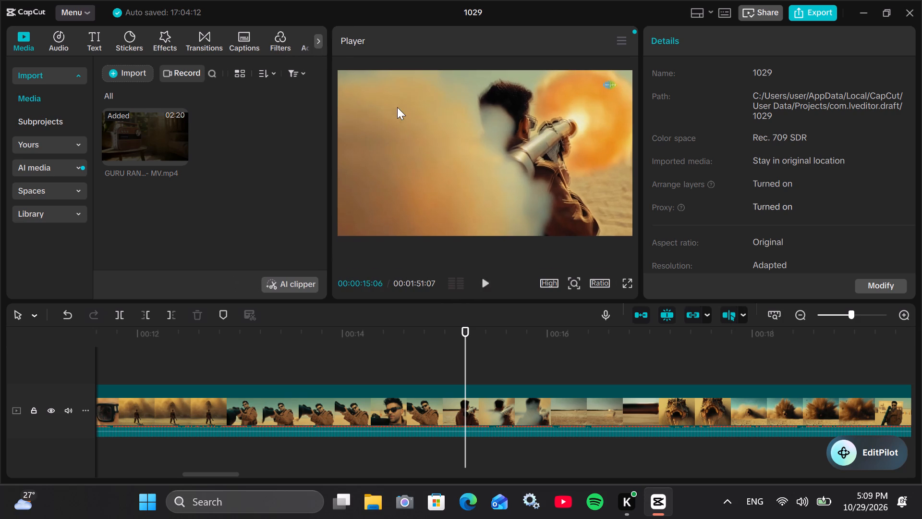
left_click_drag(397, 107, 229, 94)
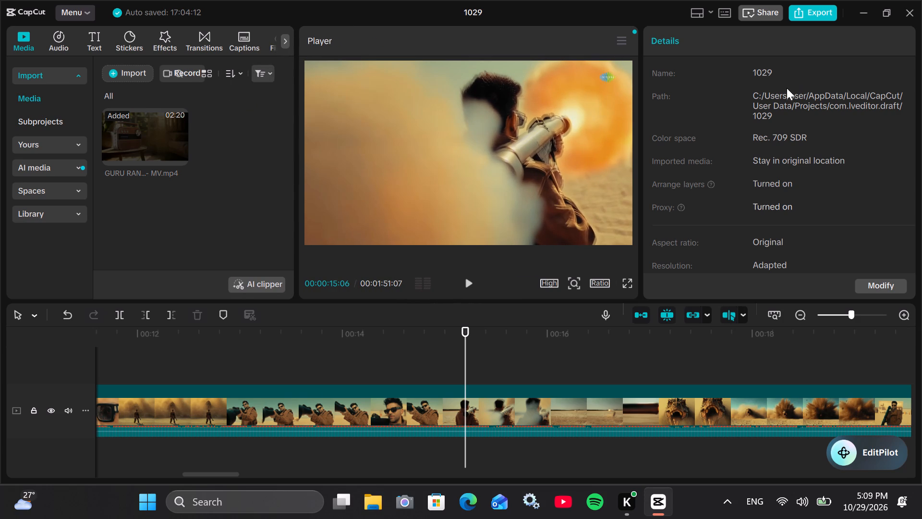
left_click(643, 148)
left_click_drag(639, 146, 701, 133)
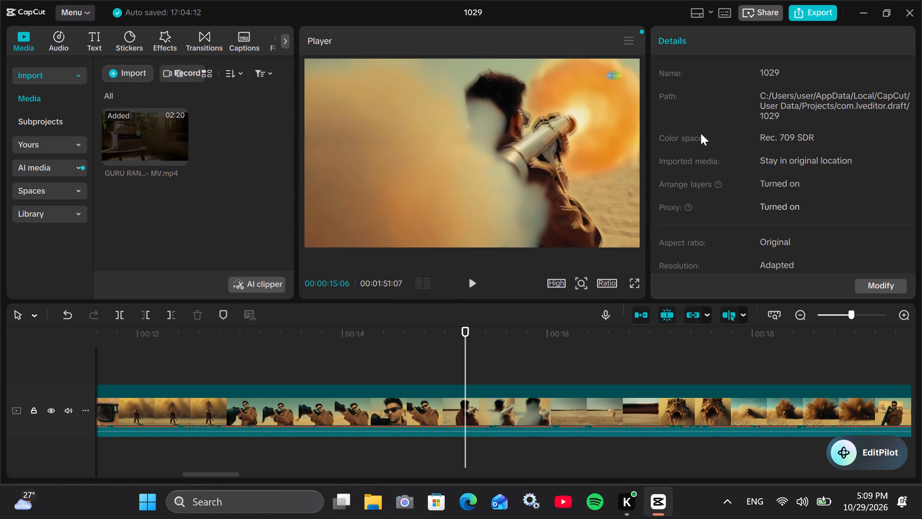
left_click_drag(701, 133, 739, 135)
Move the playhead back to 00:00:10:14, on the close-up of the sunglasses.
left_click(415, 343)
left_click_drag(416, 343, 415, 344)
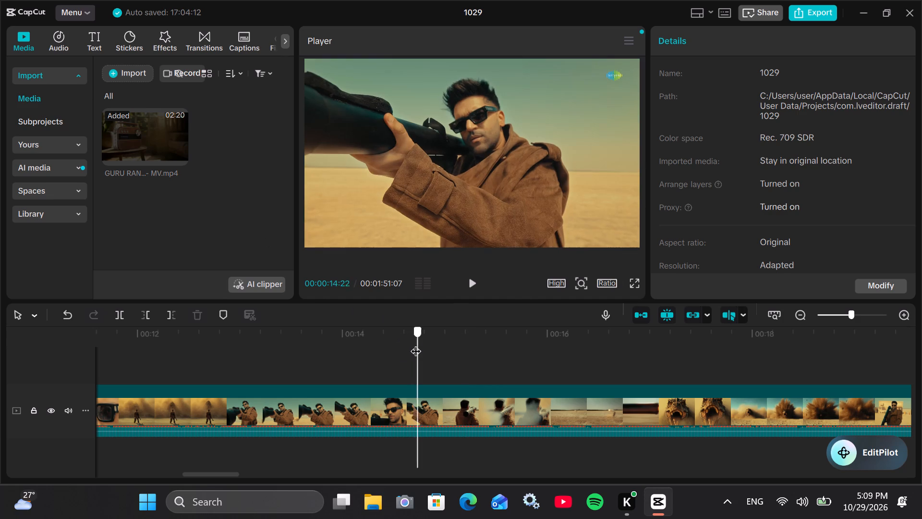
left_click_drag(415, 344, 134, 346)
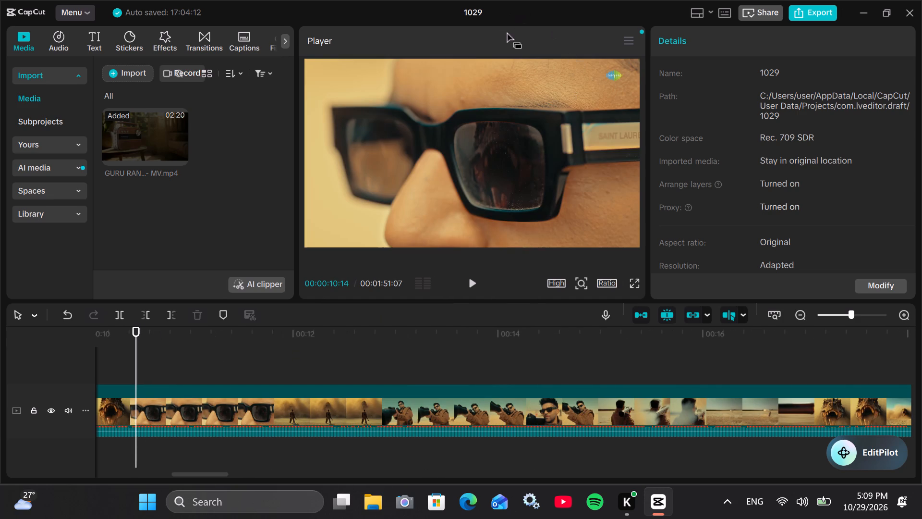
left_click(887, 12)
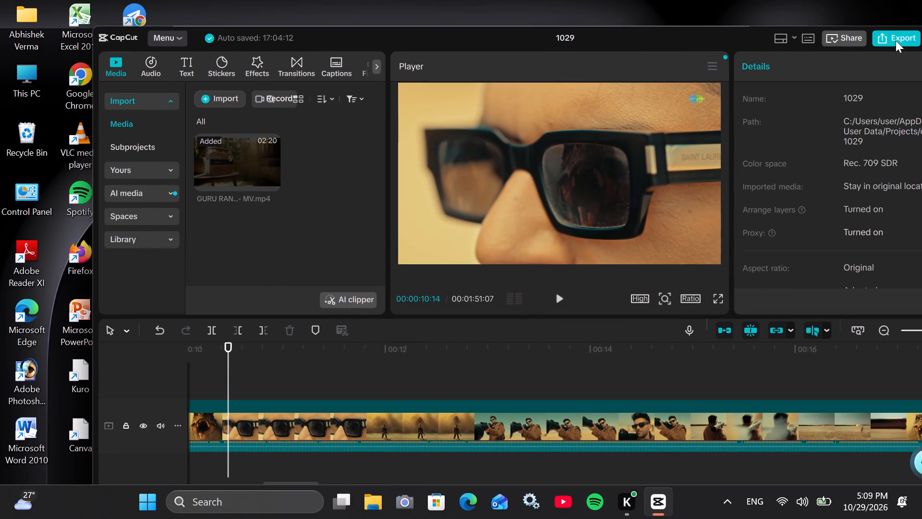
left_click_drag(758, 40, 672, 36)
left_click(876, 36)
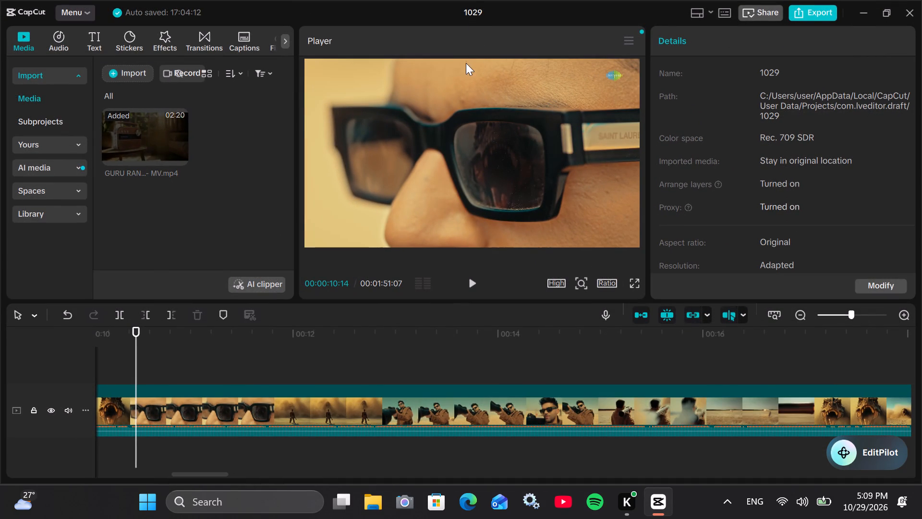
Export the current frame as a still image named 1029 at 2K resolution in PNG format.
left_click(623, 38)
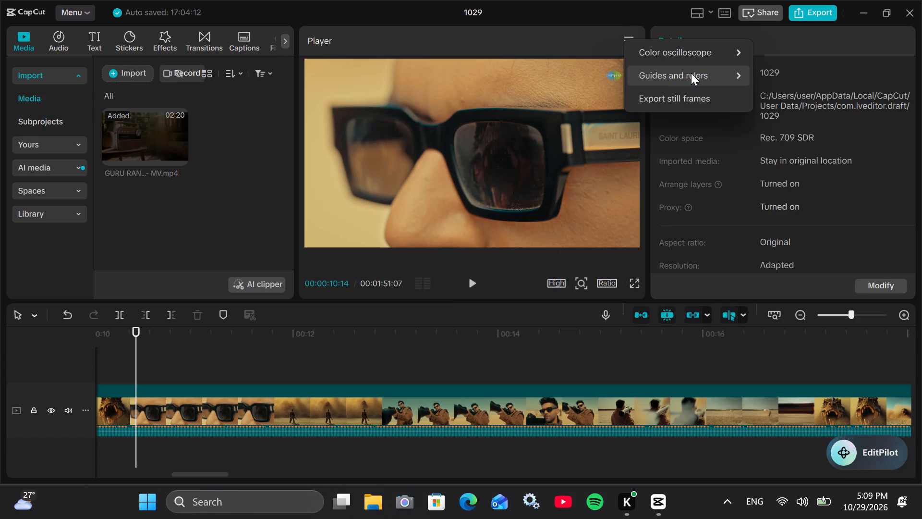
left_click(692, 93)
left_click(668, 236)
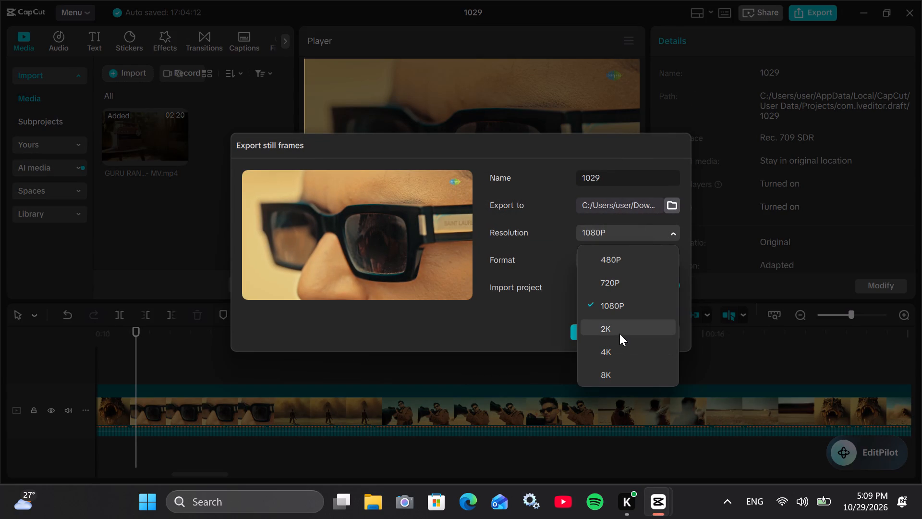
scroll(619, 332, "down", 6)
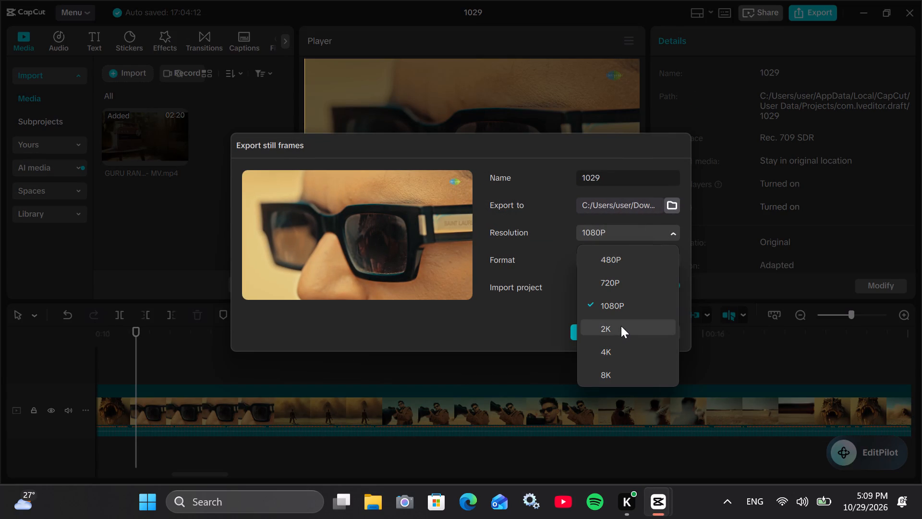
left_click(621, 326)
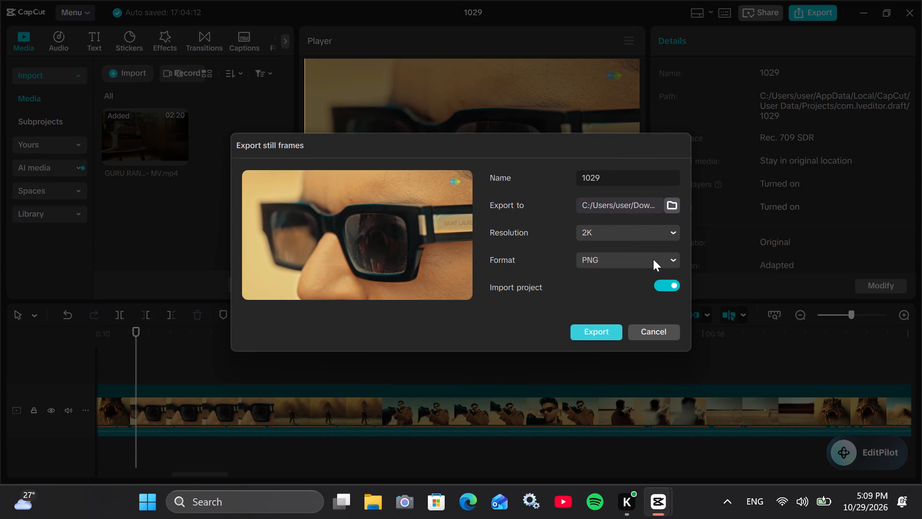
left_click(661, 260)
left_click(561, 313)
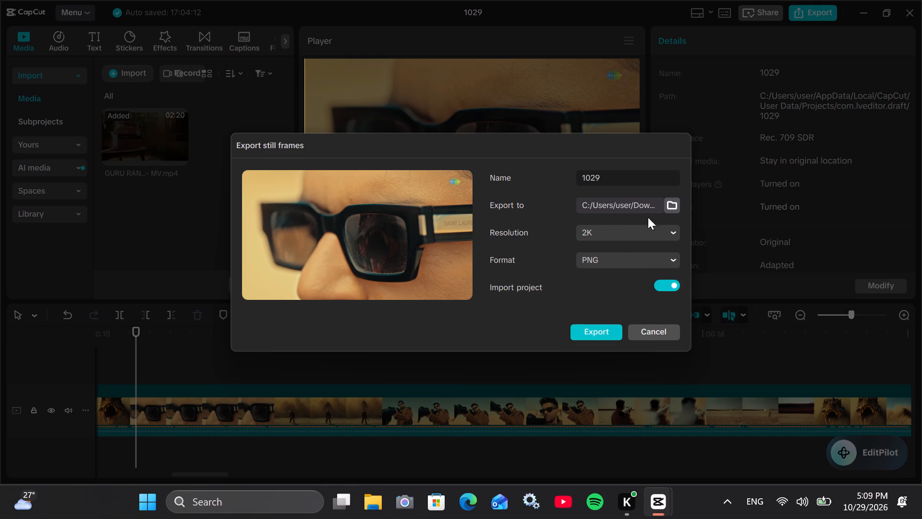
left_click(607, 330)
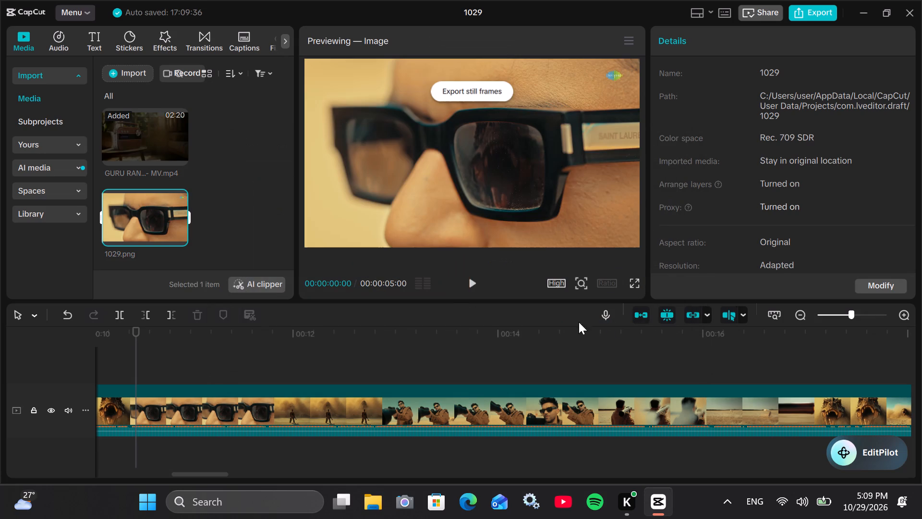
Place the 1029.png still on a new track above the main video, starting at about 00:00:11.
left_click_drag(136, 219, 240, 353)
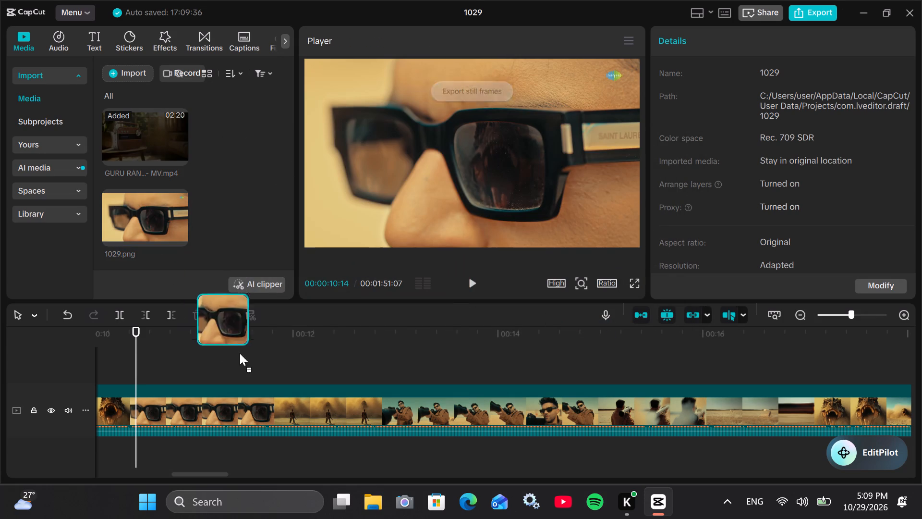
left_click_drag(240, 353, 187, 360)
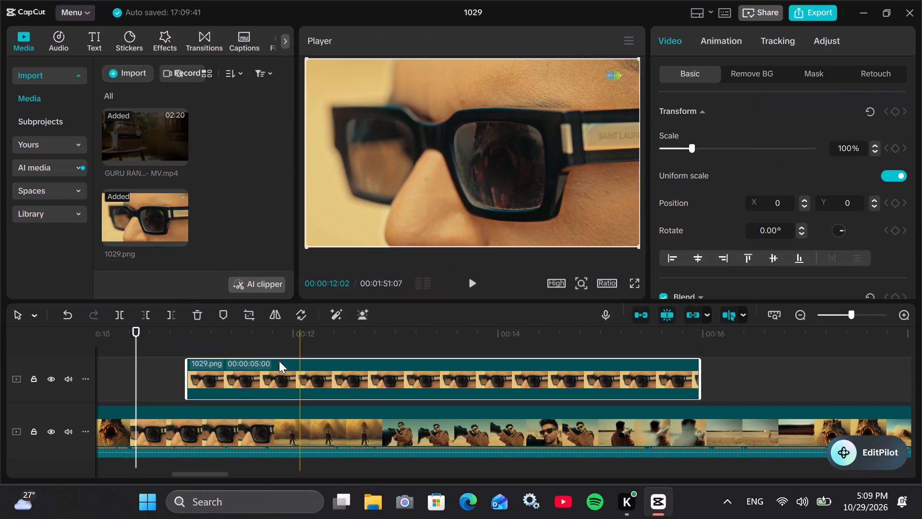
Play back the section with the 1029.png overlay, starting from 00:00:11:08.
left_click(202, 365)
left_click(218, 345)
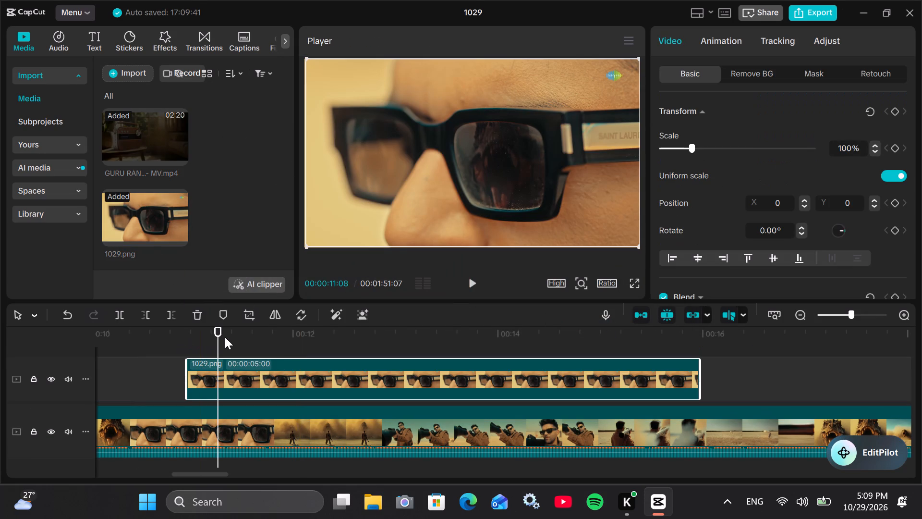
left_click(475, 276)
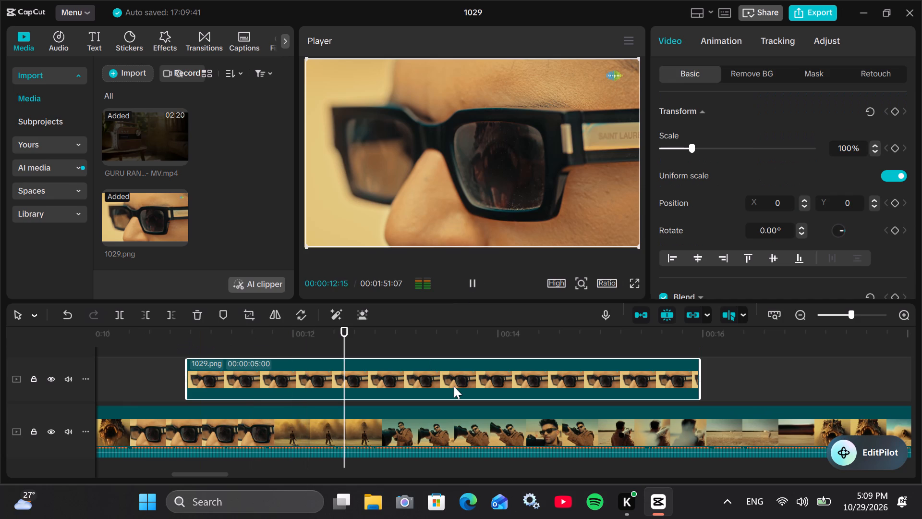
left_click(455, 337)
left_click(455, 390)
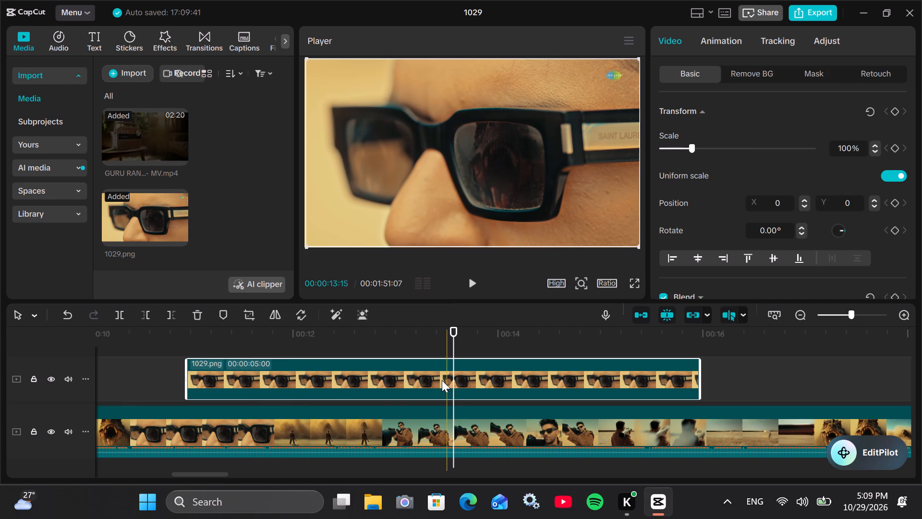
Delete the 1029.png still from the track above the main video.
left_click(334, 386)
left_click(197, 316)
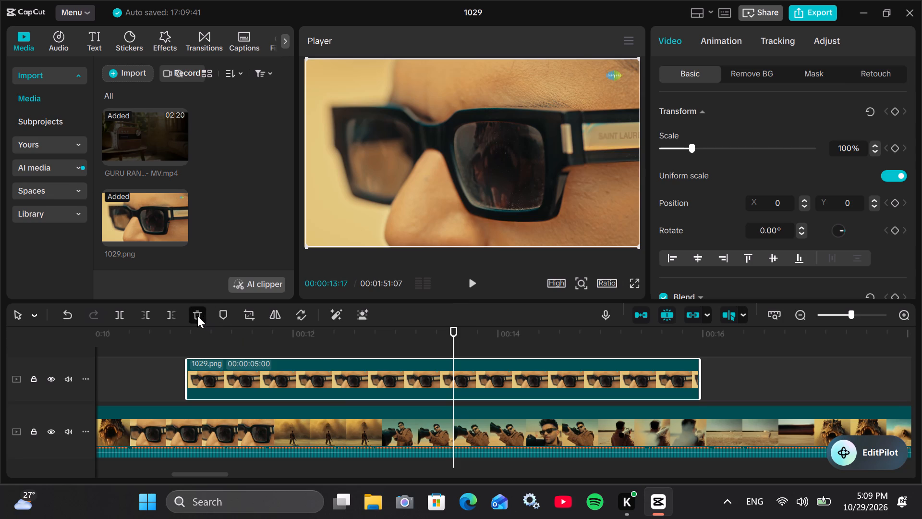
Trim the 1029.png still in the media library from its end down to a sliver at its start.
left_click(176, 207)
right_click(183, 220)
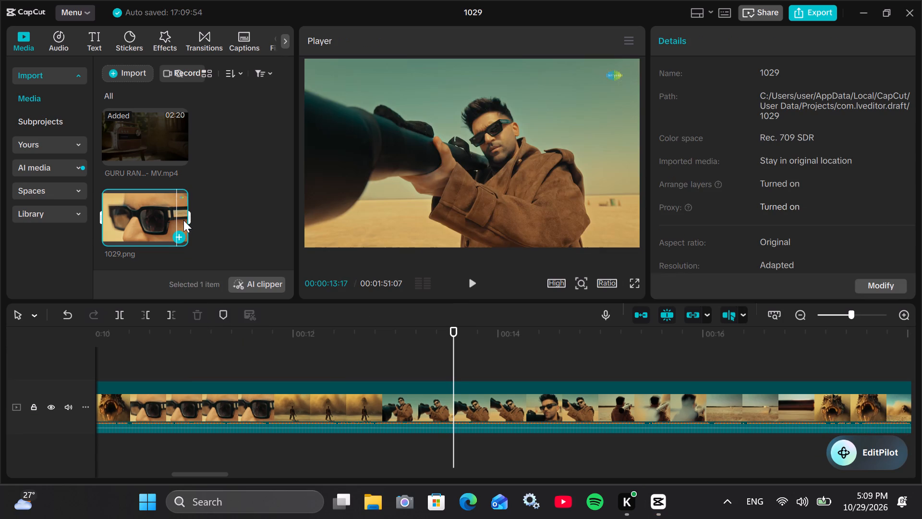
left_click_drag(189, 219, 45, 229)
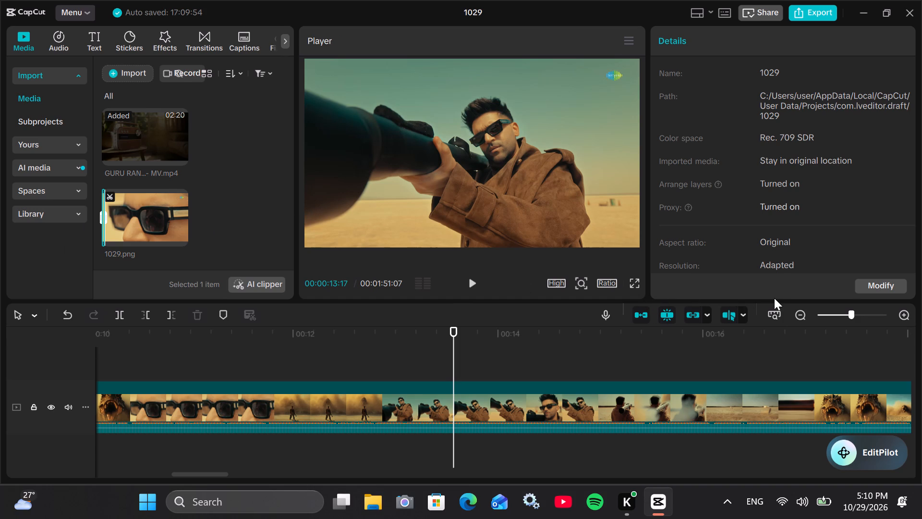
Adjust the height of the timeline area, leaving it slightly shorter than before.
left_click_drag(769, 301, 766, 175)
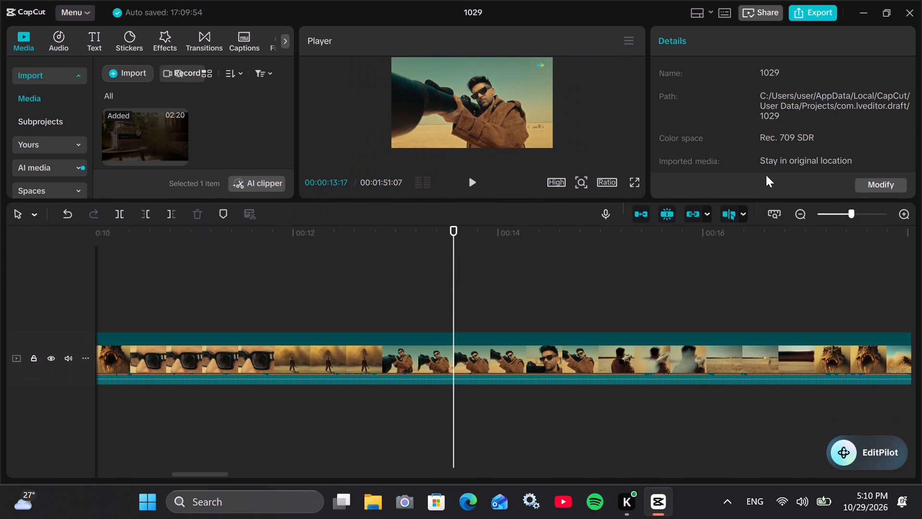
left_click_drag(766, 175, 765, 384)
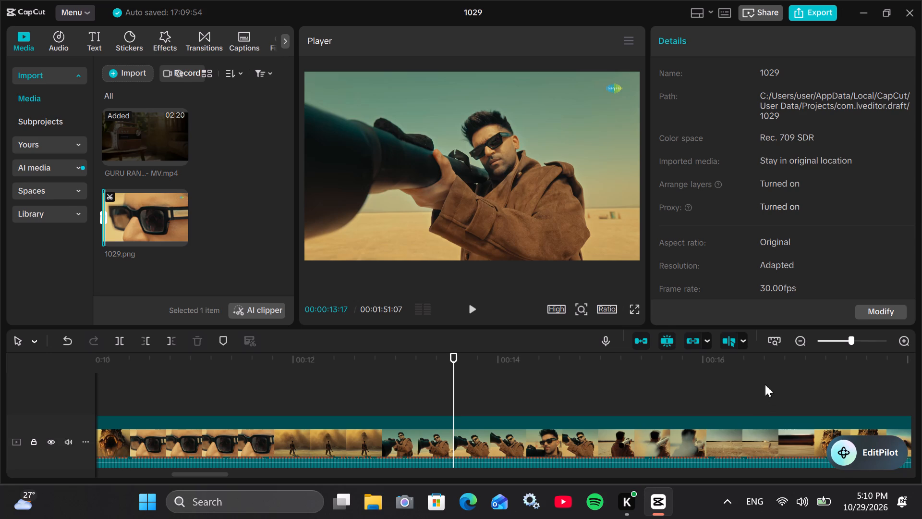
left_click_drag(765, 384, 768, 309)
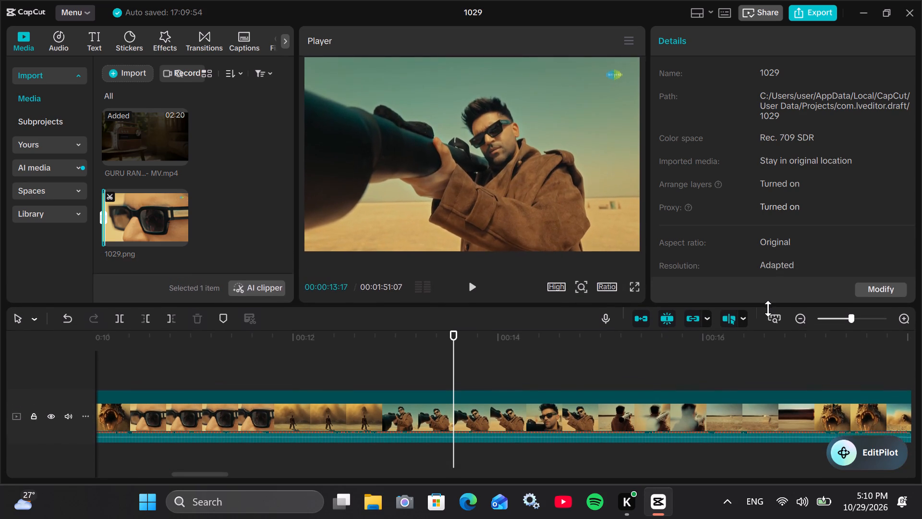
left_click_drag(768, 309, 768, 307)
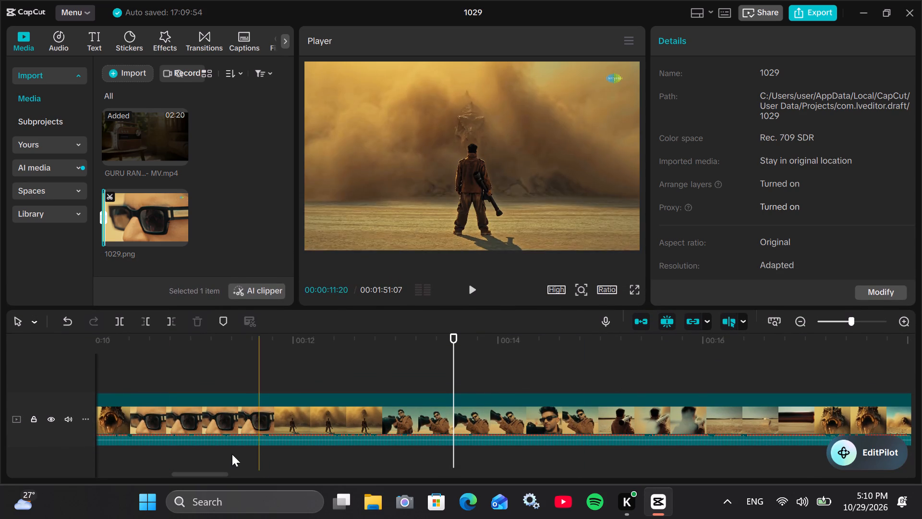
left_click_drag(191, 308, 184, 259)
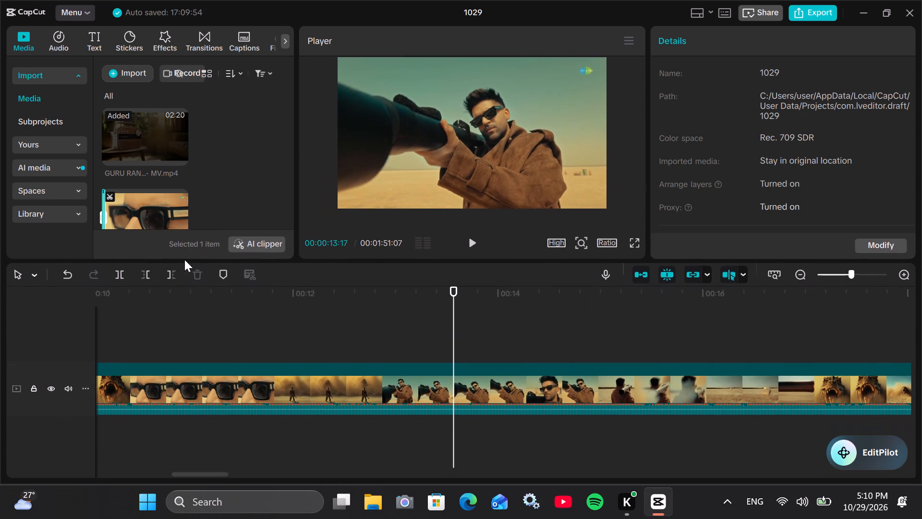
left_click_drag(184, 259, 178, 304)
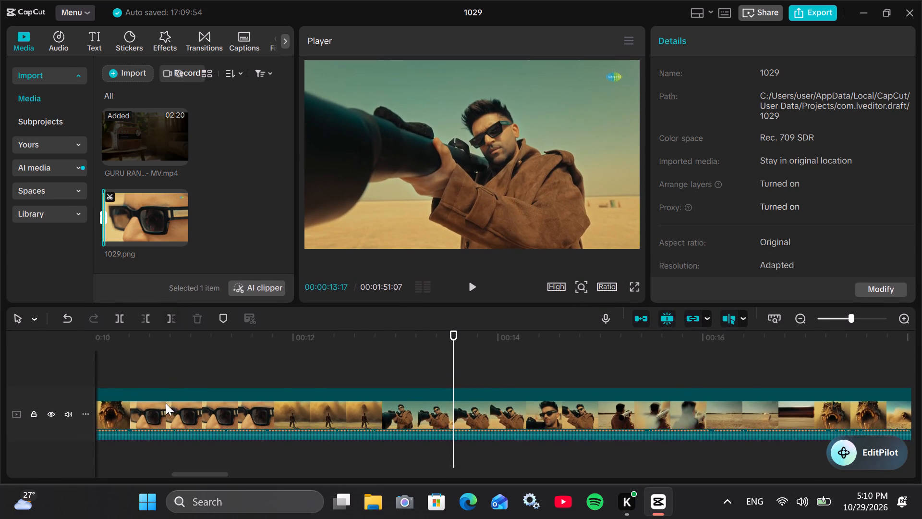
Split the last video clip at 00:00:06:13, in the desert shot with the man standing before the small building.
left_click(186, 389)
left_click(183, 358)
left_click_drag(183, 358, 0, 363)
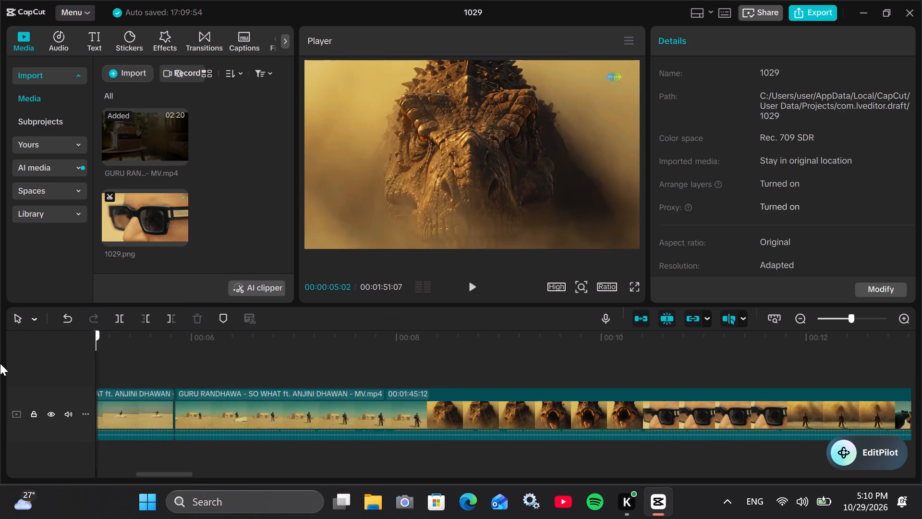
left_click_drag(0, 363, 679, 385)
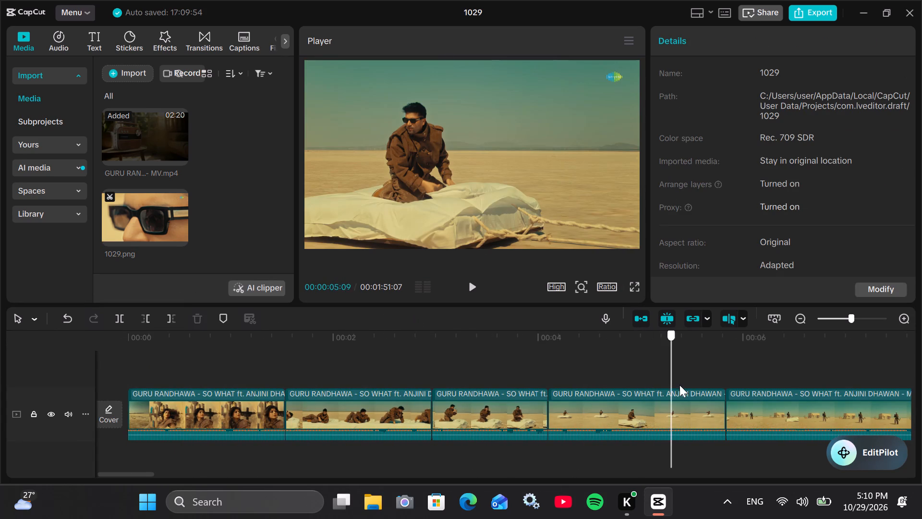
left_click_drag(679, 385, 434, 373)
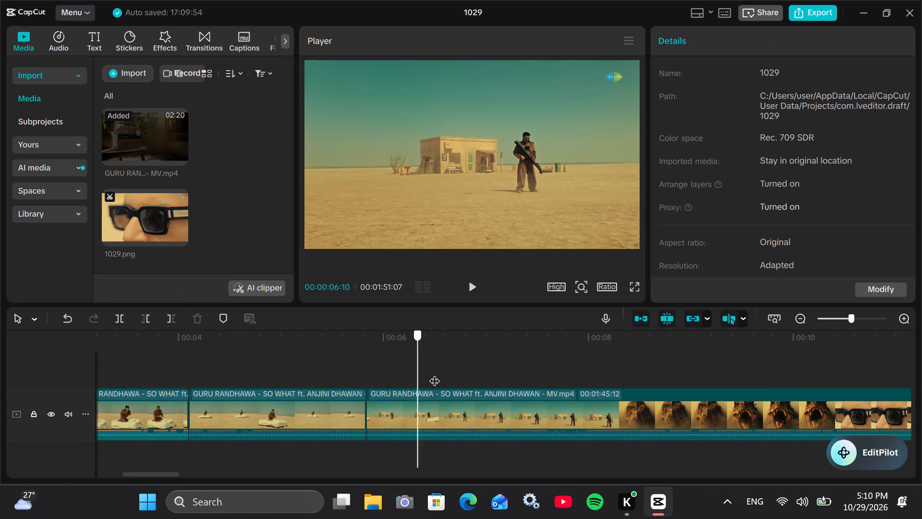
left_click_drag(434, 373, 339, 373)
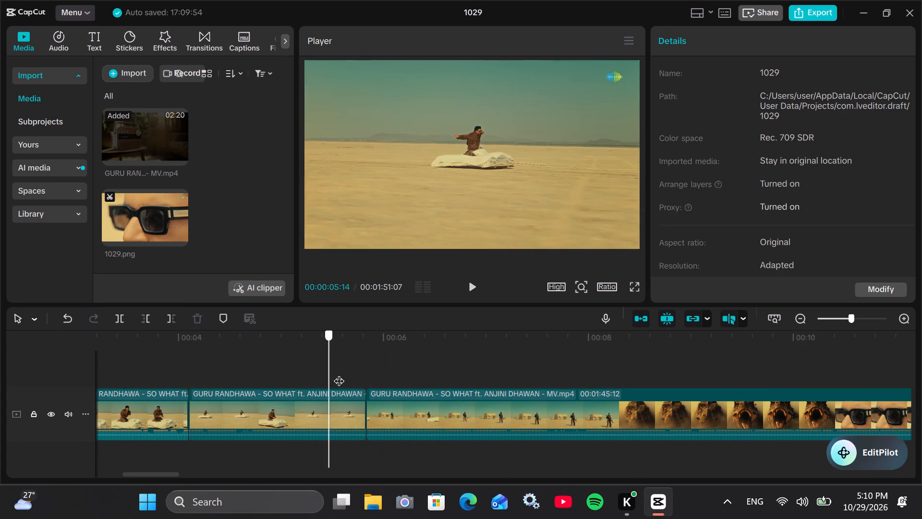
left_click_drag(339, 373, 606, 378)
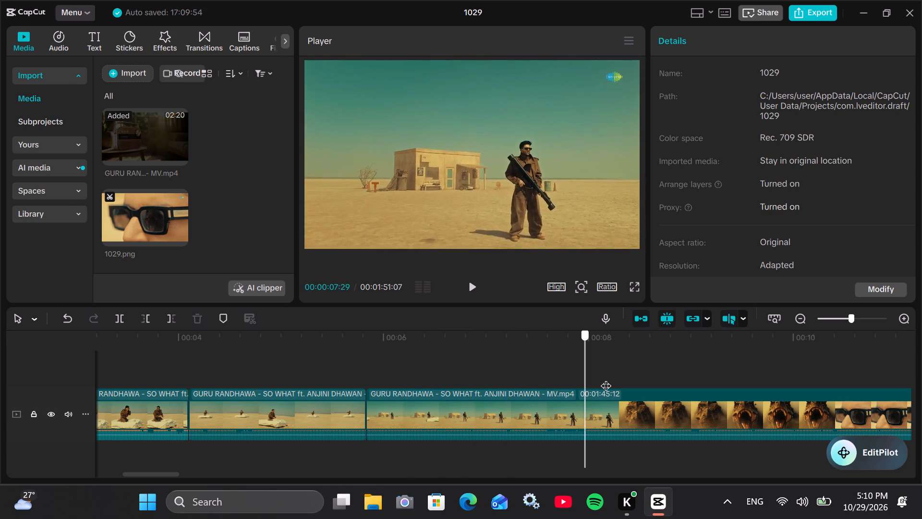
left_click_drag(606, 378, 490, 383)
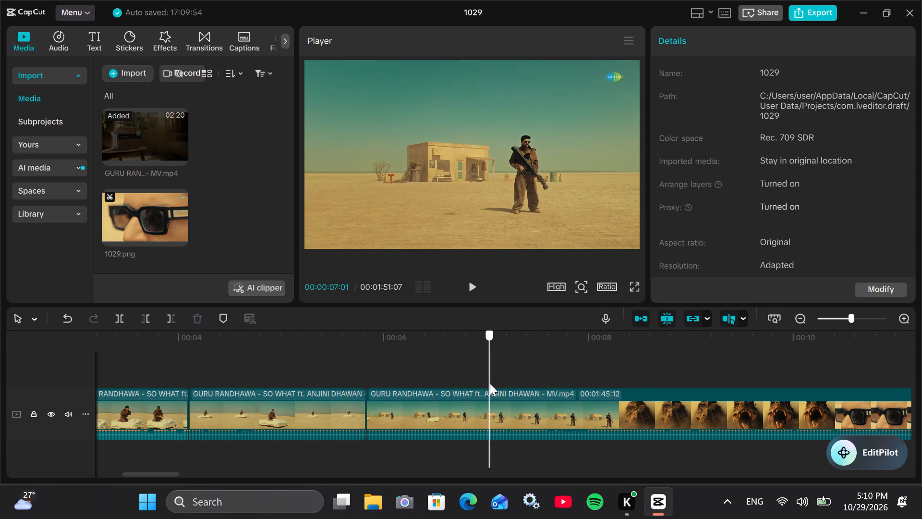
left_click_drag(490, 383, 474, 389)
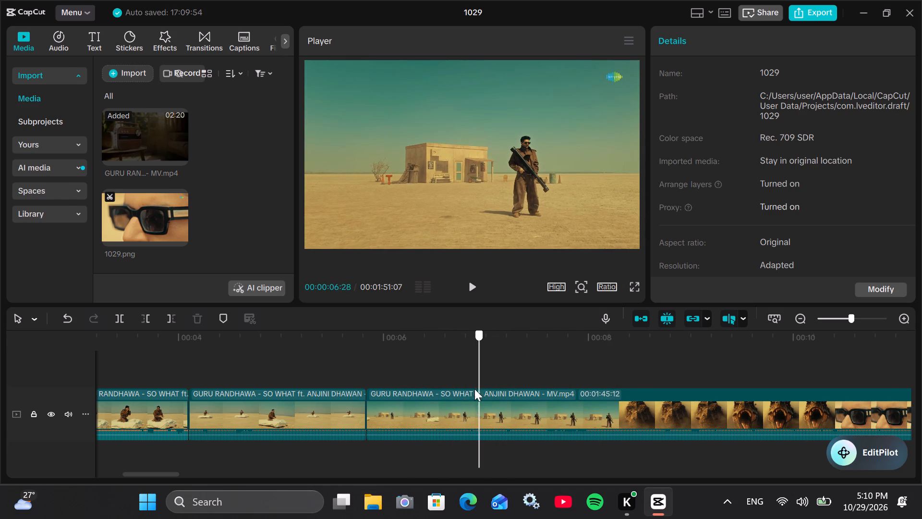
left_click_drag(474, 389, 449, 396)
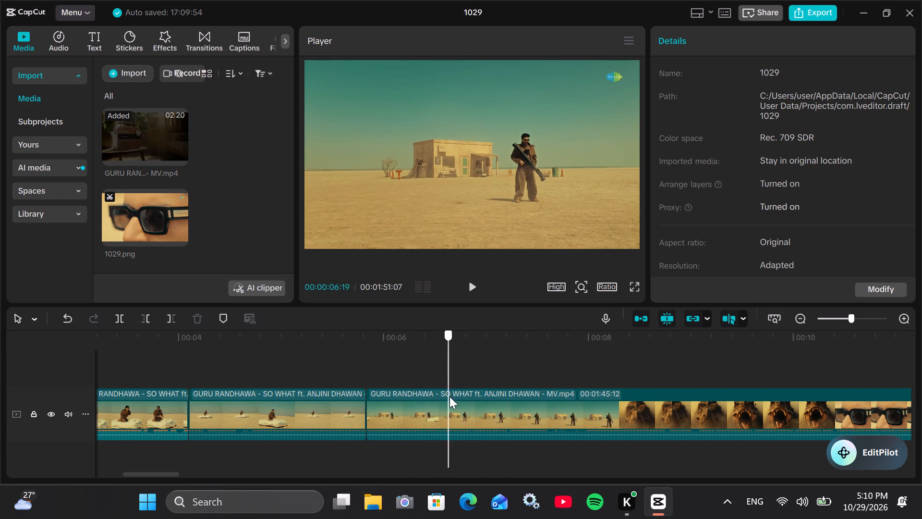
left_click_drag(449, 396, 391, 403)
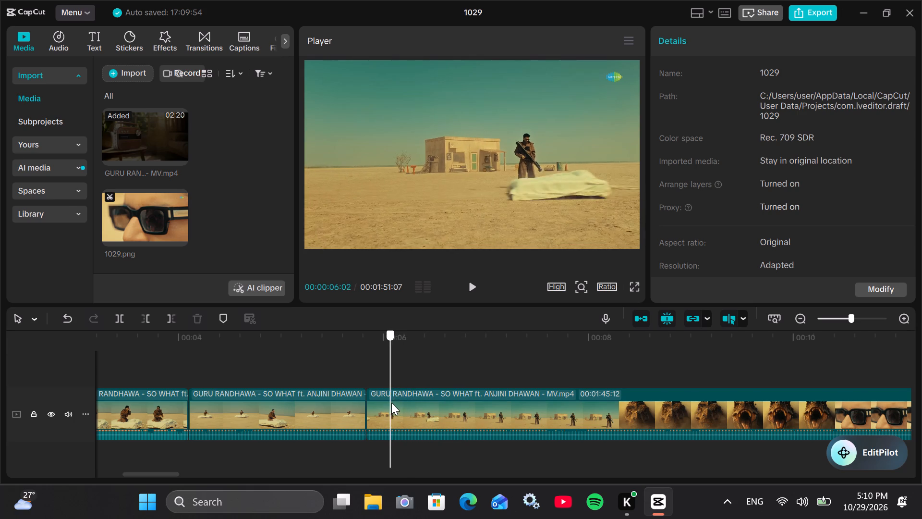
left_click_drag(391, 403, 426, 401)
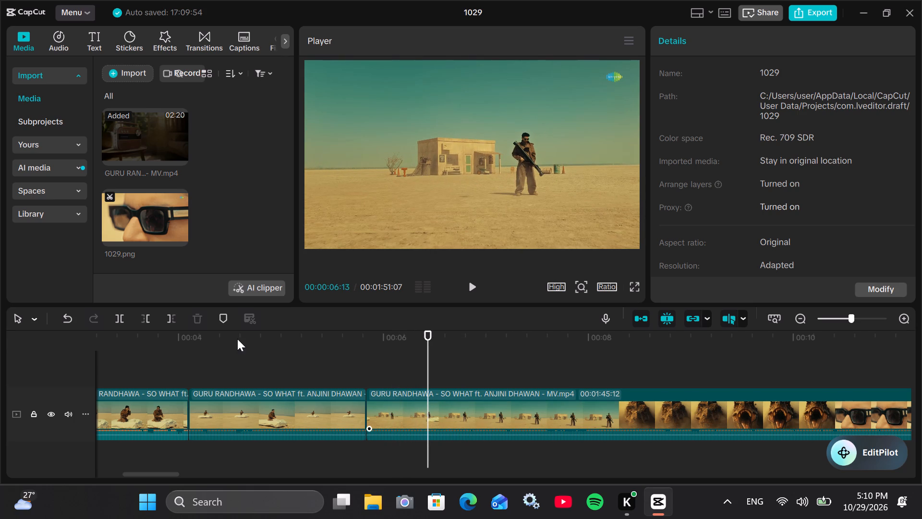
left_click(124, 320)
Delete the short desert segment between about 00:00:05:25 and 00:00:06:13.
left_click(404, 402)
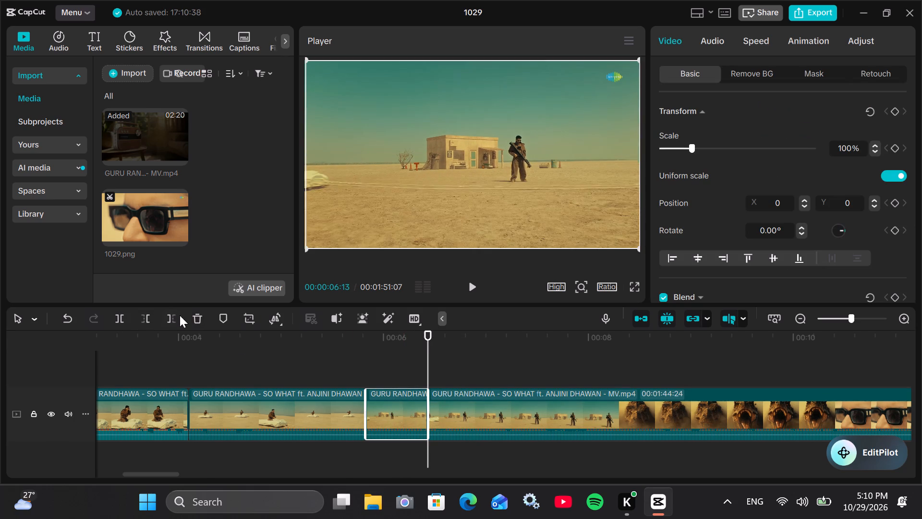
left_click(194, 315)
Split the last video clip at 00:00:08:07, within the dinosaur close-up.
left_click(357, 358)
left_click_drag(357, 357, 404, 361)
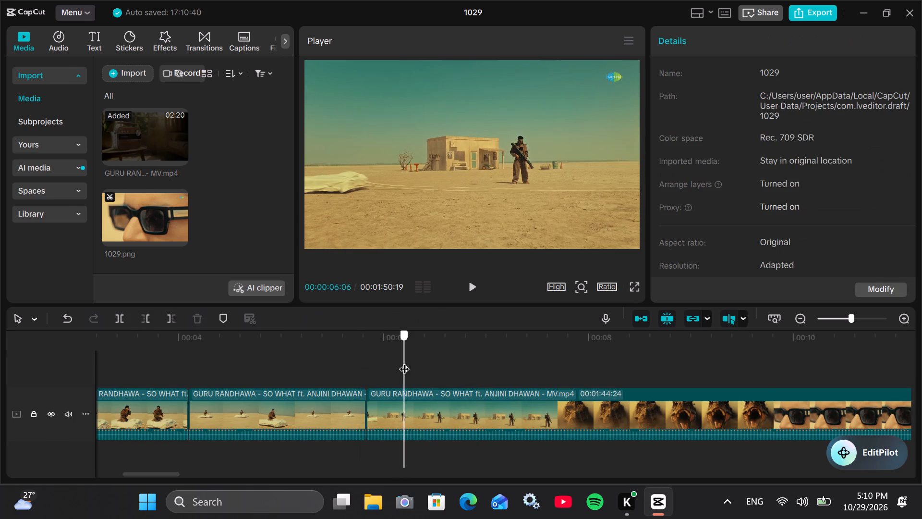
left_click_drag(404, 361, 366, 364)
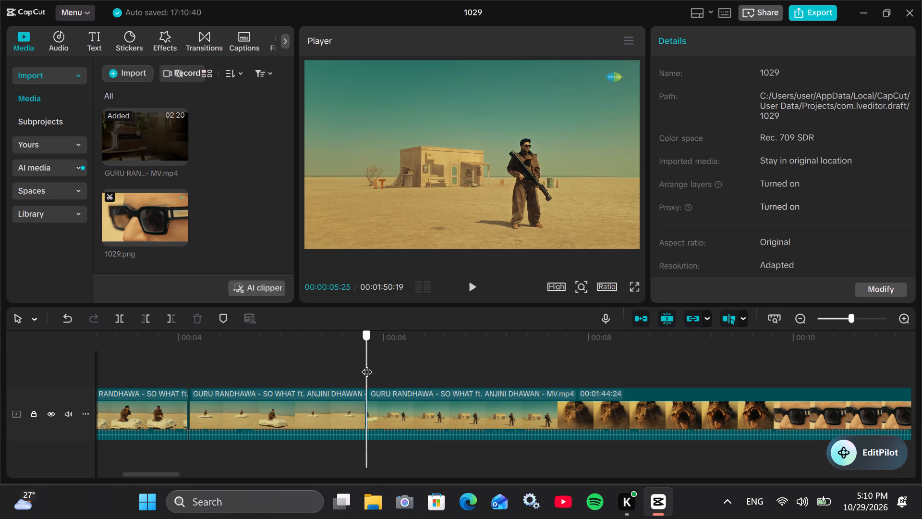
left_click_drag(366, 364, 534, 367)
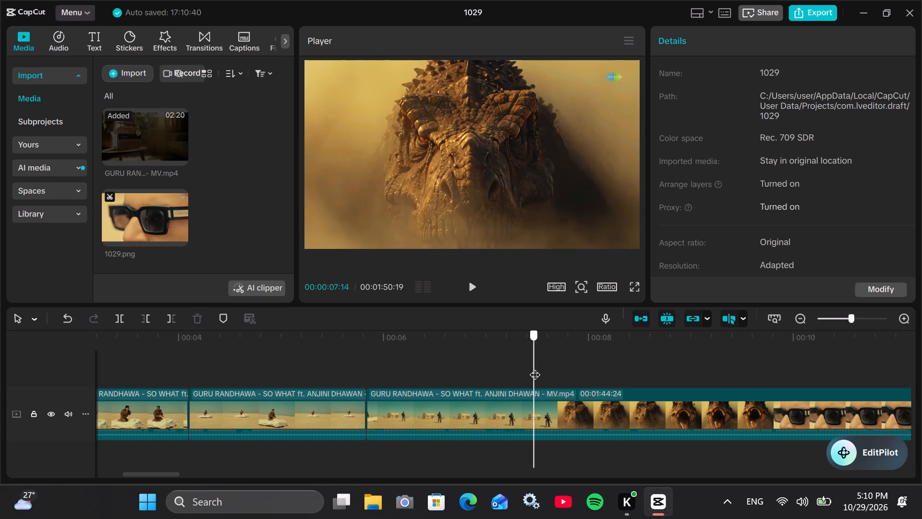
left_click_drag(534, 367, 612, 365)
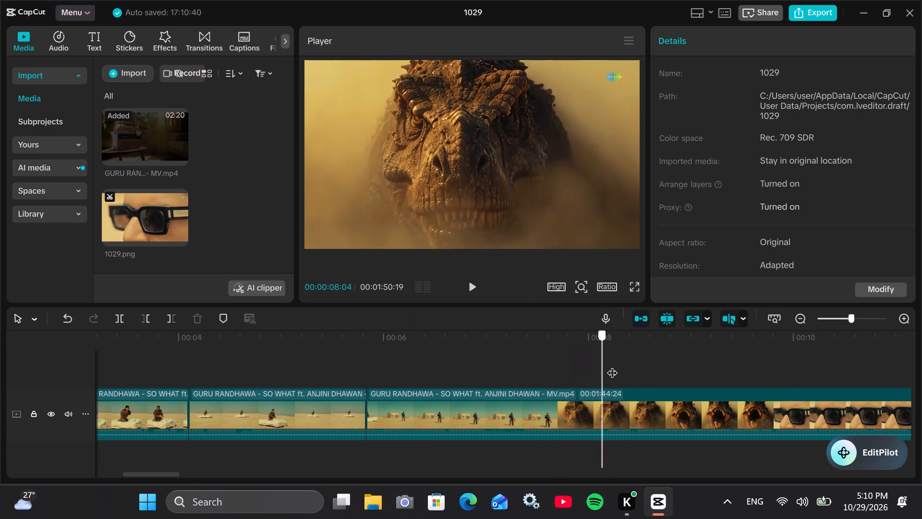
left_click_drag(612, 365, 564, 376)
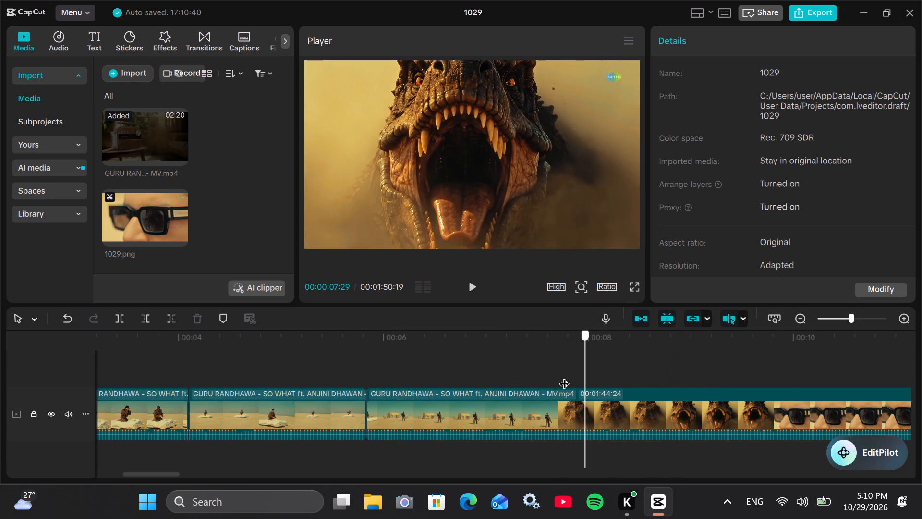
left_click_drag(564, 376, 607, 375)
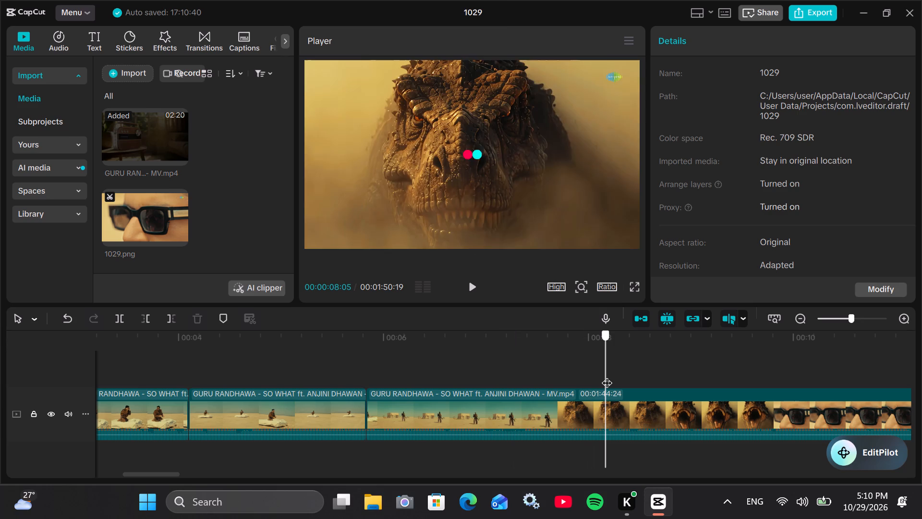
left_click_drag(607, 375, 612, 374)
left_click(120, 319)
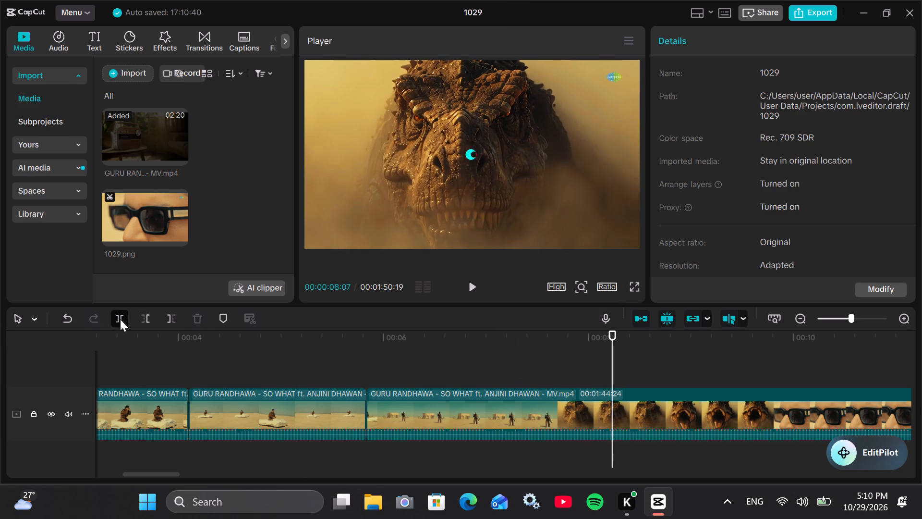
Split the last video clip at 00:00:11:17, in the shot of the armed man facing the dinosaur in the dust.
left_click_drag(608, 347, 778, 368)
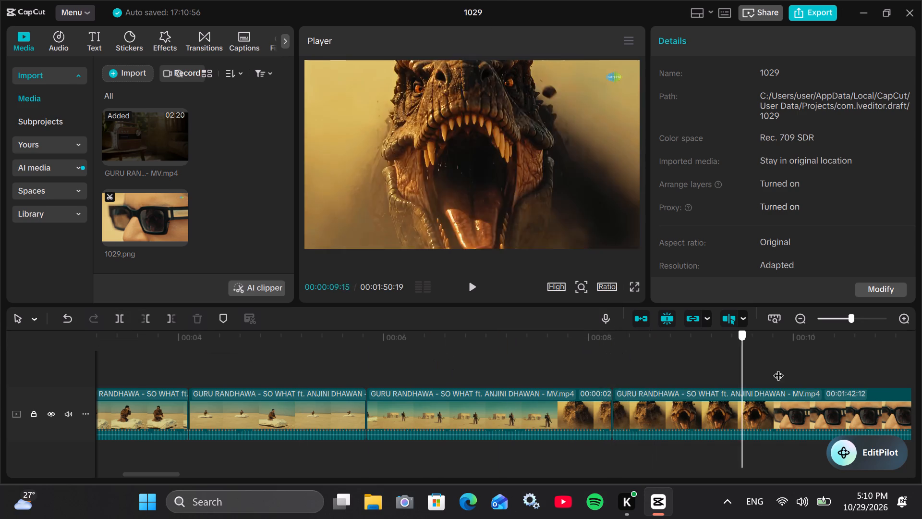
left_click_drag(778, 368, 257, 359)
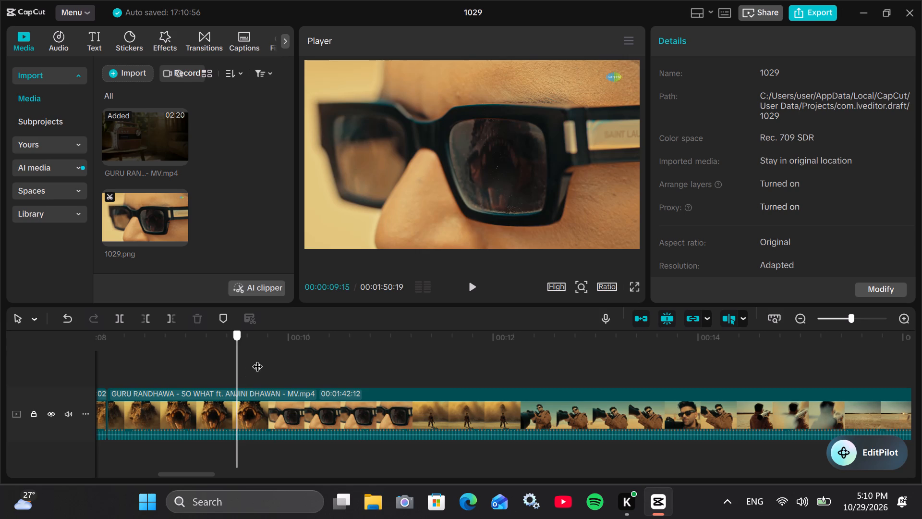
left_click_drag(257, 359, 427, 354)
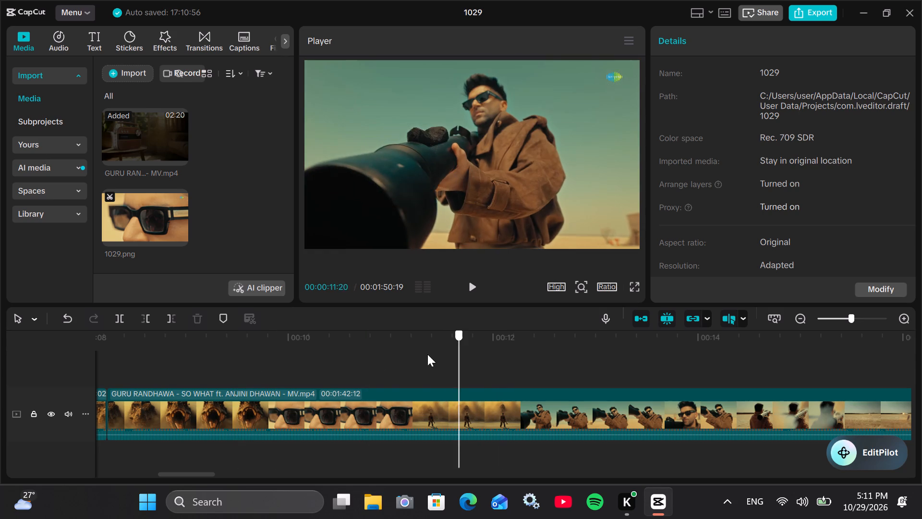
left_click_drag(427, 354, 352, 356)
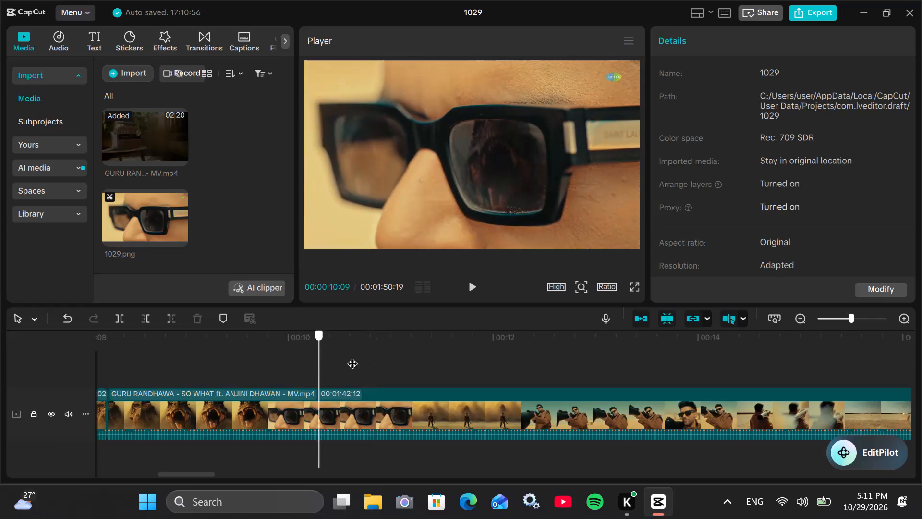
left_click_drag(352, 356, 542, 358)
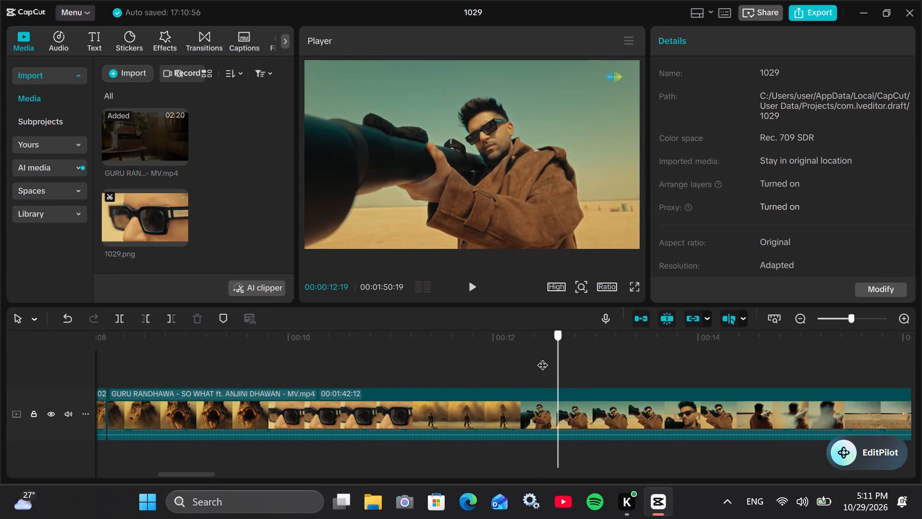
left_click_drag(542, 358, 455, 358)
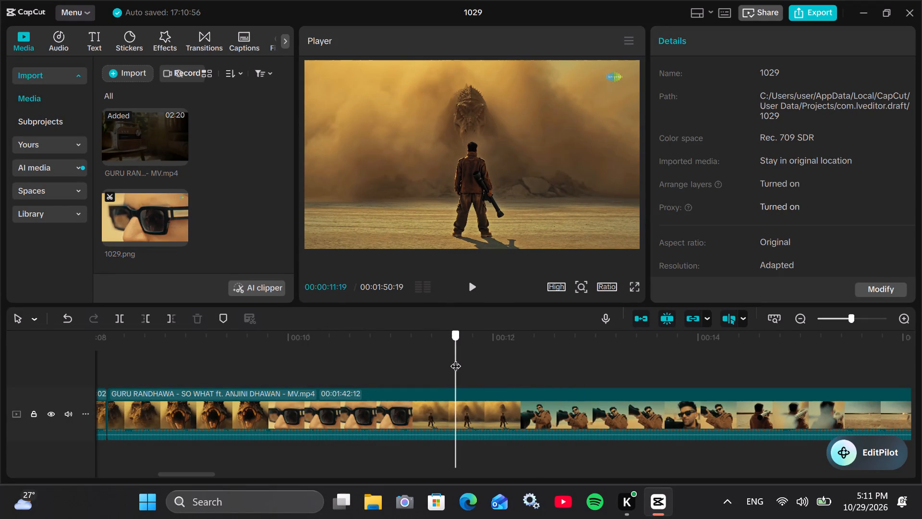
left_click_drag(455, 358, 449, 361)
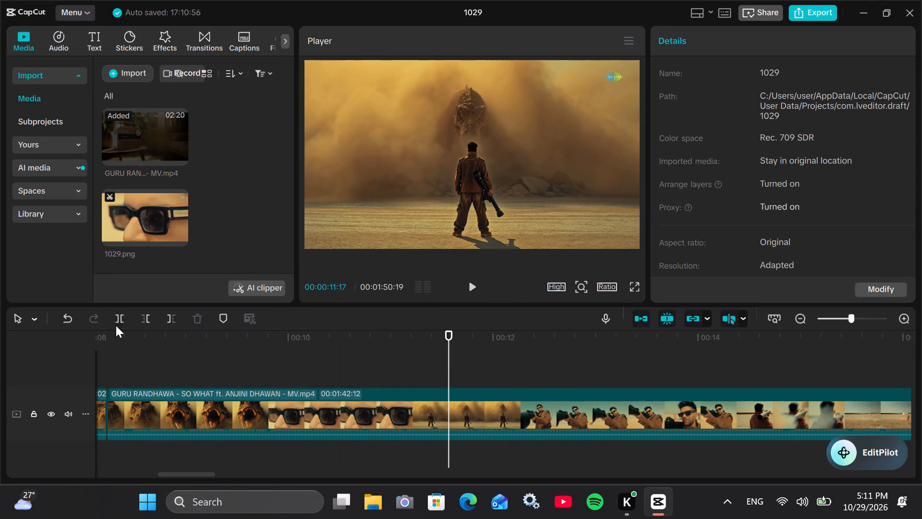
left_click(118, 324)
Delete the dinosaur and sunglasses close-up segment between 00:00:08:07 and 00:00:11:17.
left_click(266, 396)
left_click(195, 320)
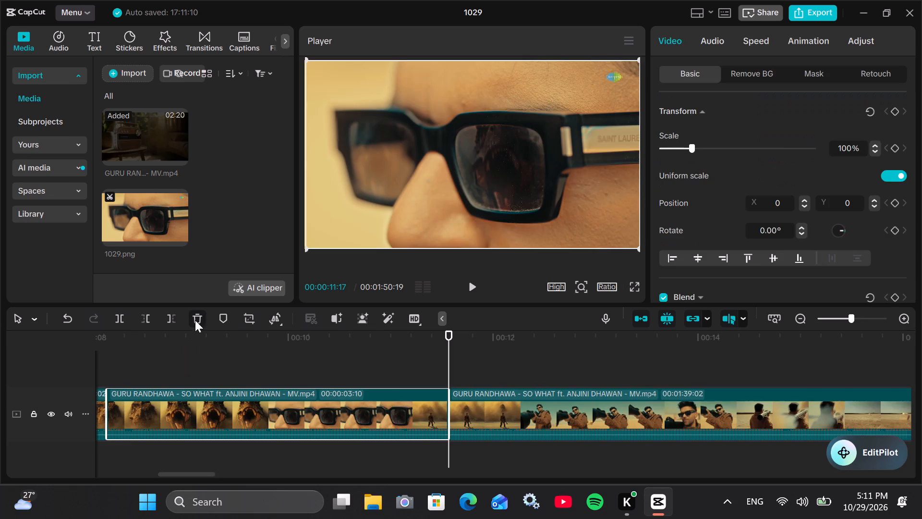
Split the last video clip at 00:00:16:20, in the shot of the man in sunglasses before the desert building.
left_click(181, 362)
left_click_drag(181, 362, 307, 378)
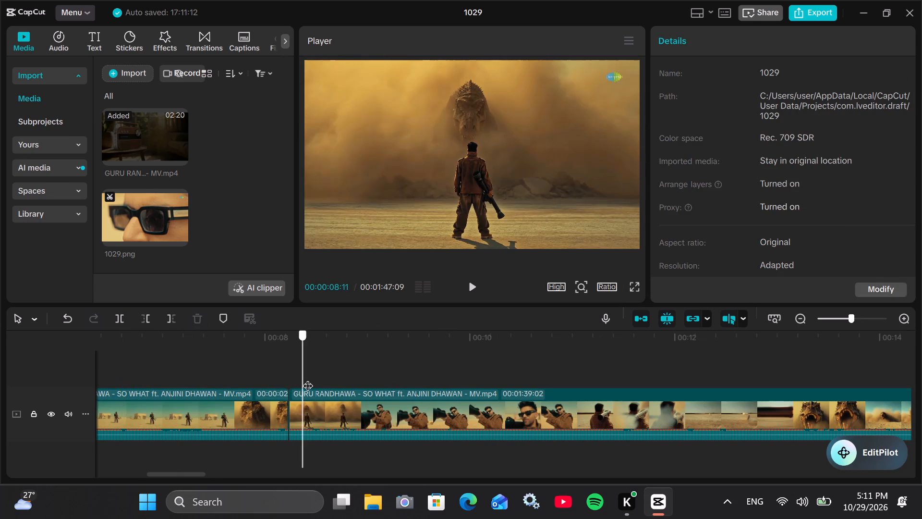
left_click_drag(307, 378, 636, 377)
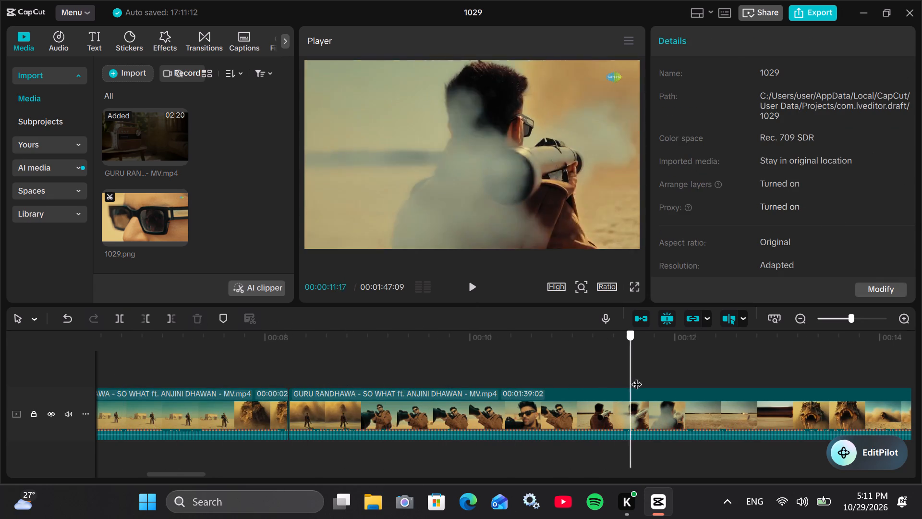
left_click_drag(636, 377, 892, 363)
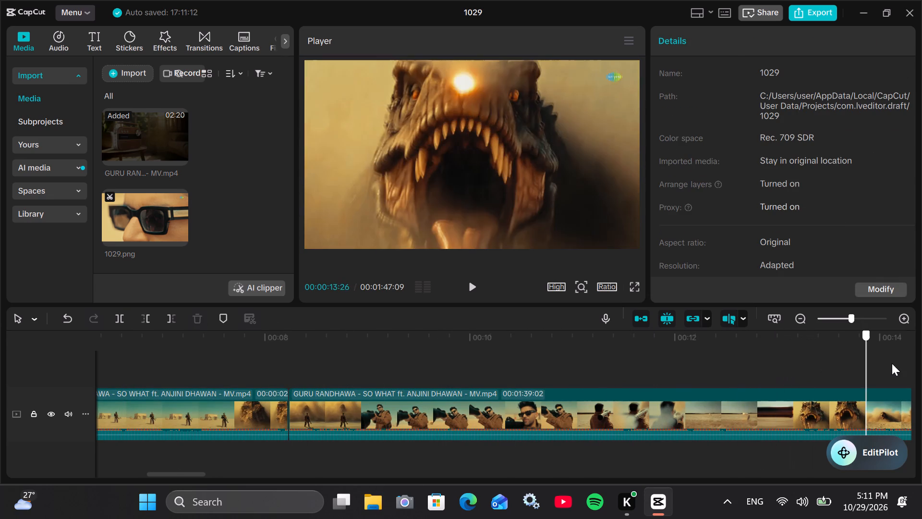
left_click_drag(892, 363, 431, 359)
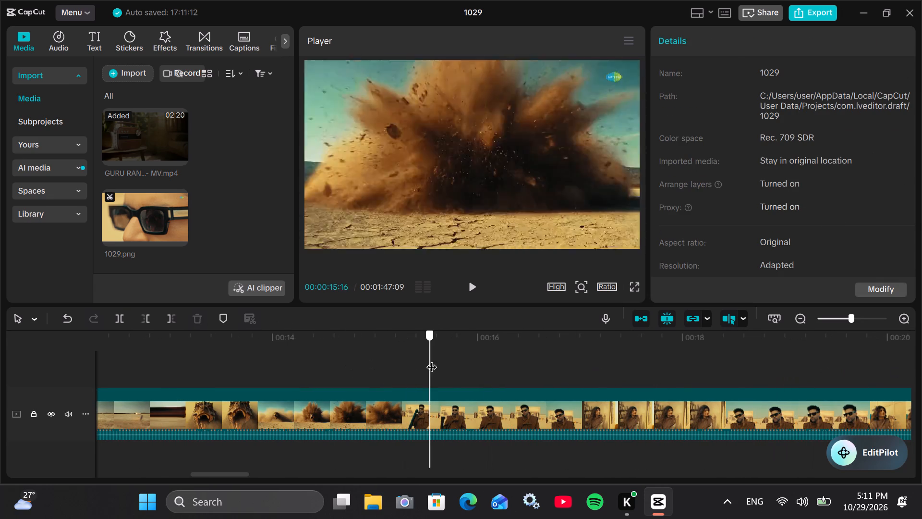
left_click_drag(431, 359, 589, 354)
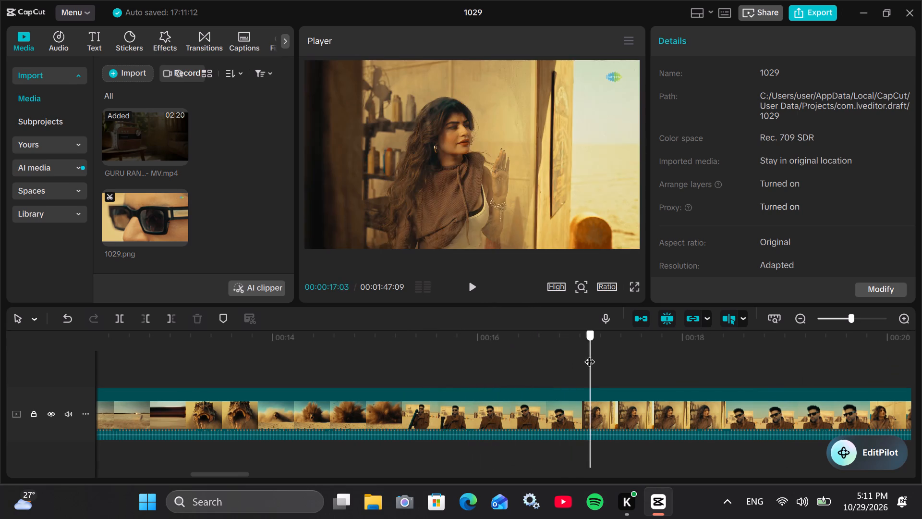
left_click_drag(589, 354, 528, 362)
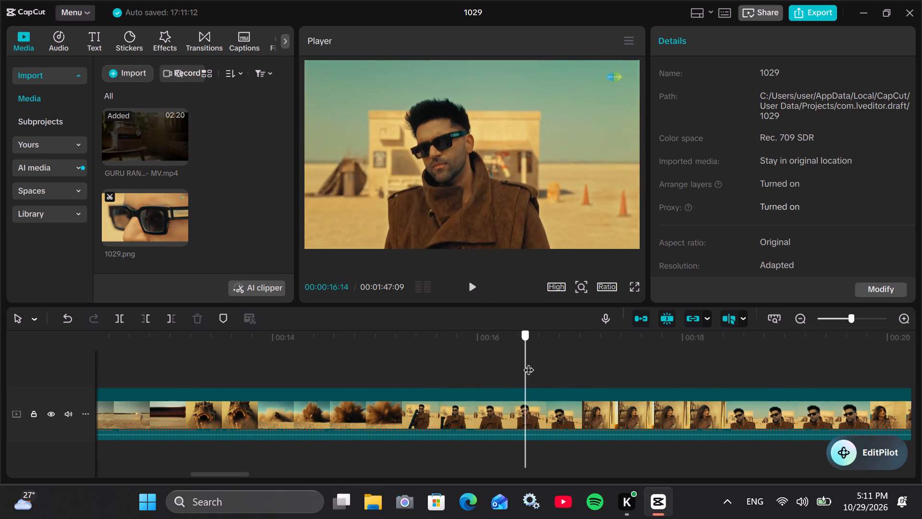
left_click_drag(528, 362, 546, 360)
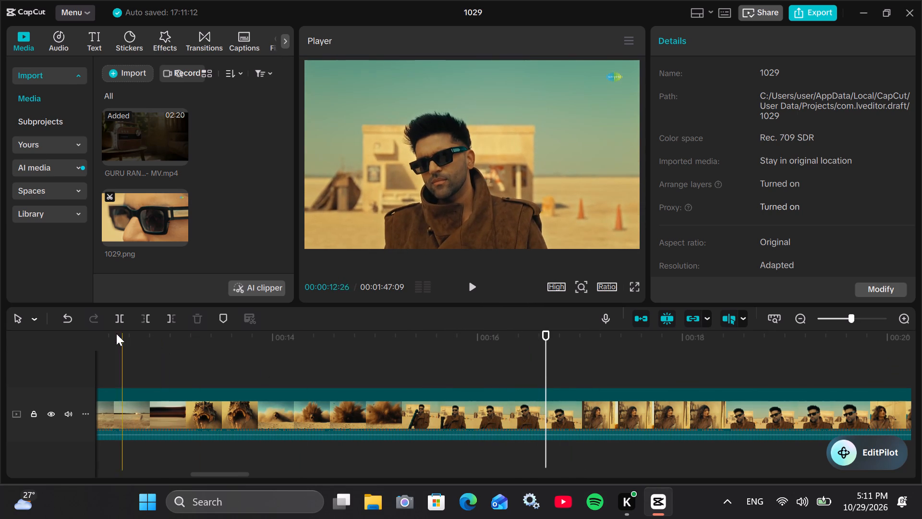
left_click(125, 321)
Split the last video clip at 00:00:19:25, where the second shot of the woman in the brown top begins.
left_click_drag(546, 334, 864, 361)
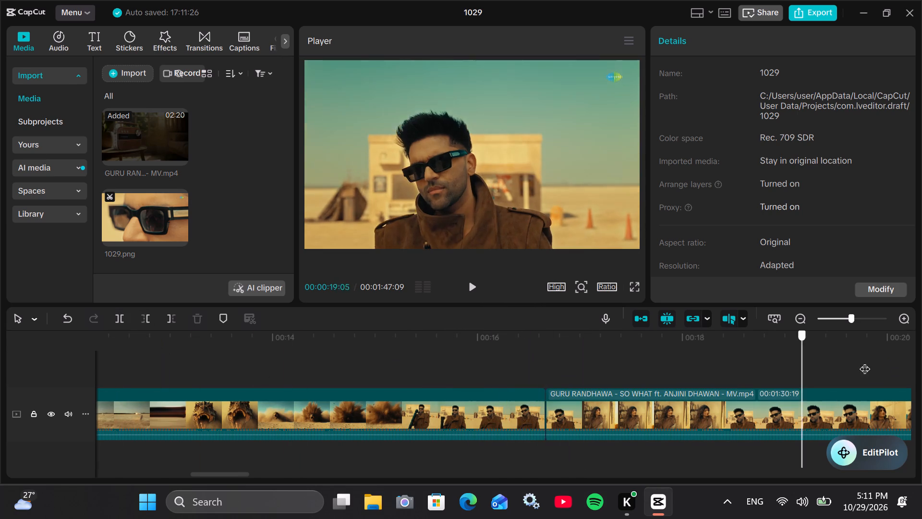
left_click_drag(864, 361, 506, 380)
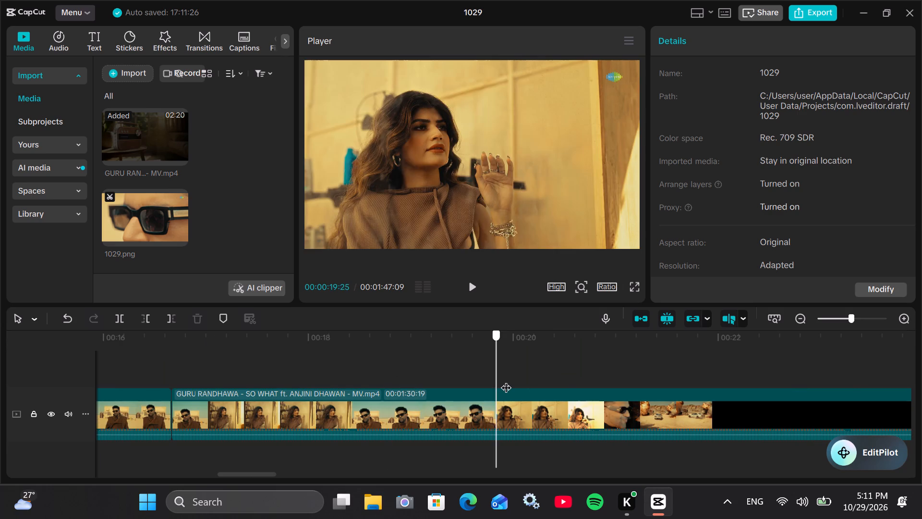
left_click_drag(506, 380, 515, 389)
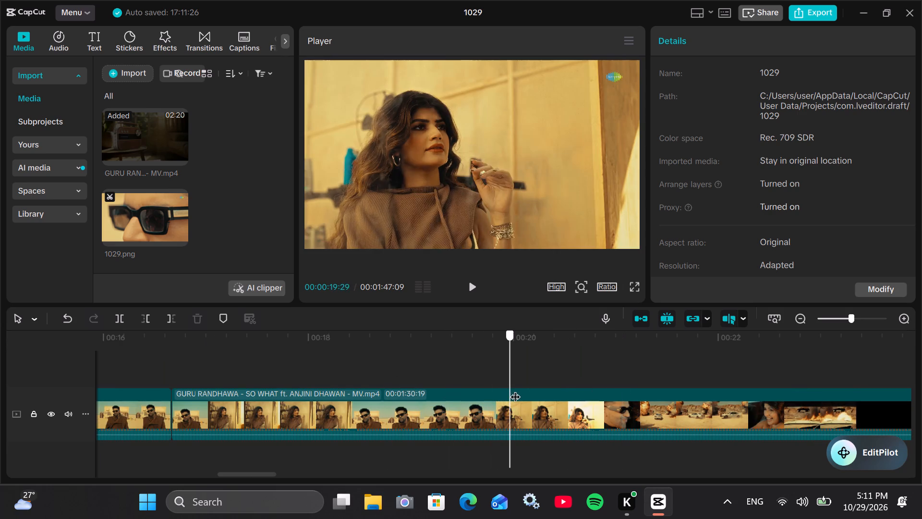
left_click_drag(515, 389, 510, 395)
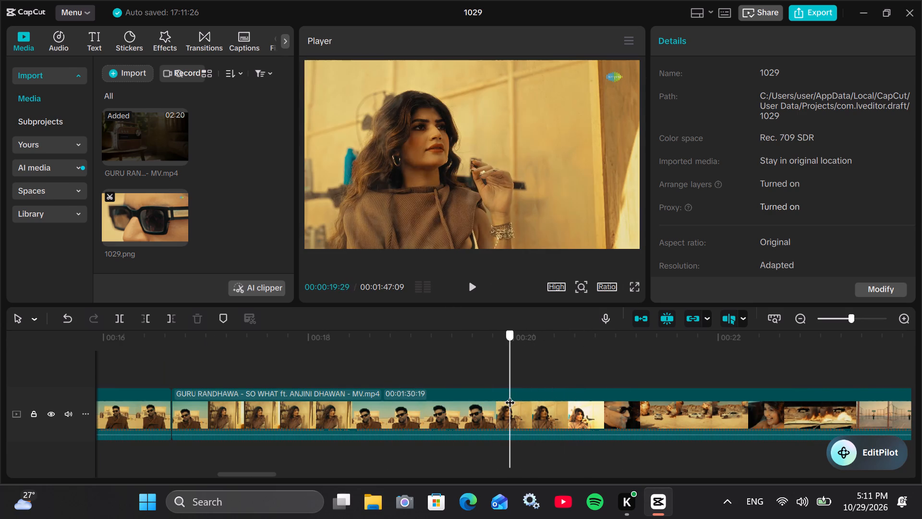
left_click_drag(510, 395, 497, 396)
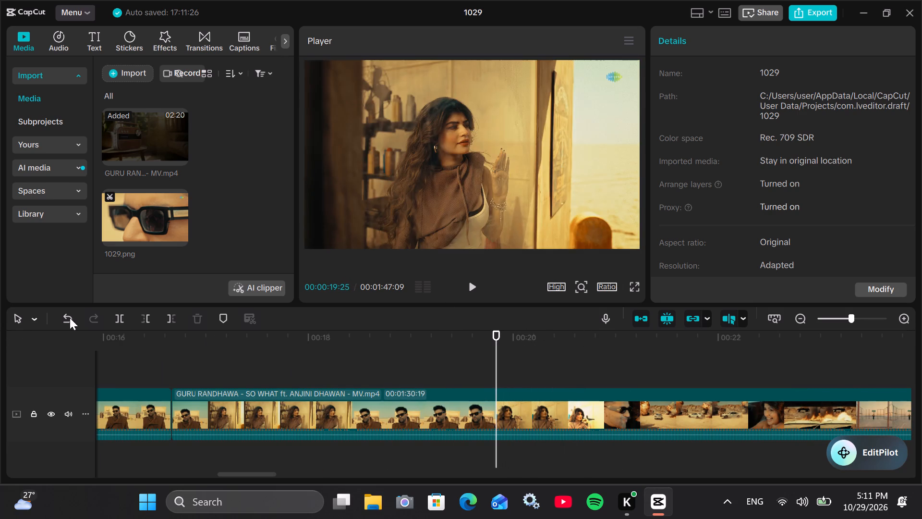
left_click(115, 318)
Delete the segment of alternating man and woman shots between 00:00:16:20 and 00:00:19:25.
left_click(391, 408)
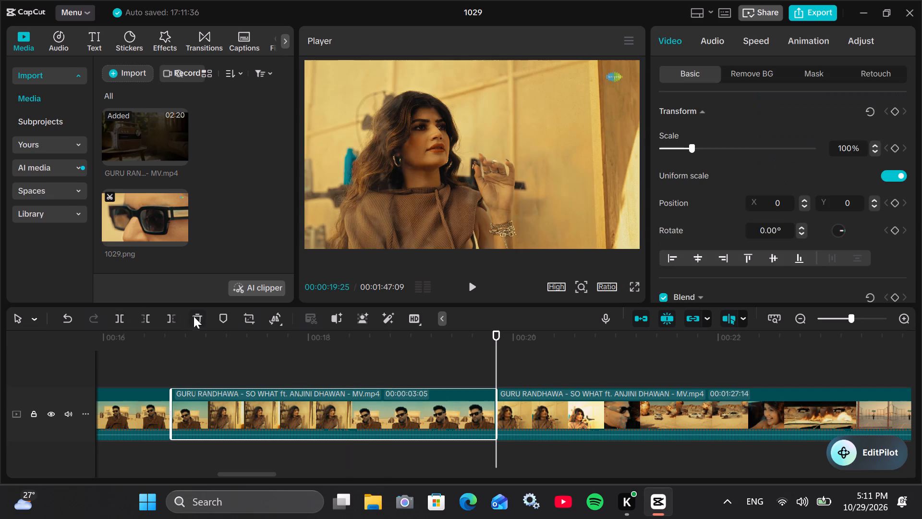
left_click(194, 316)
Split the last video clip at 00:00:21:26, in the shot of the cheetah passing before the seated man.
left_click(196, 364)
left_click_drag(196, 364, 175, 367)
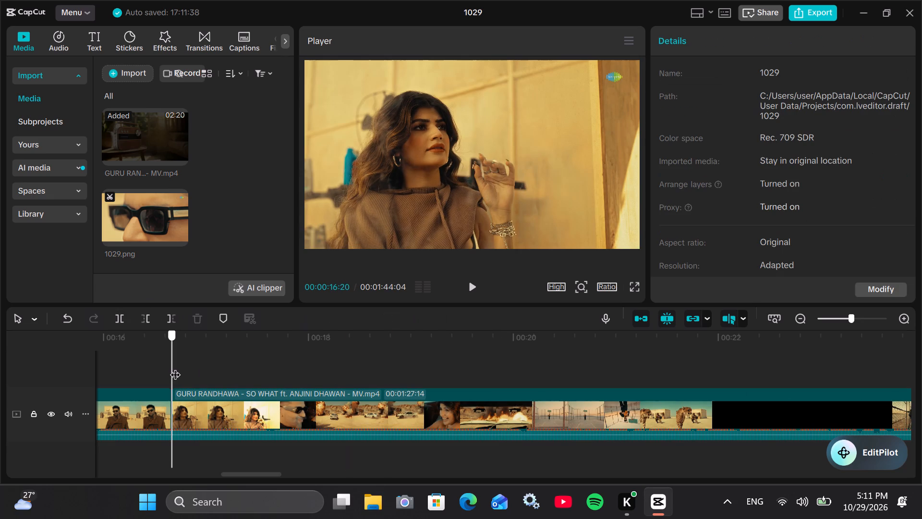
left_click_drag(175, 367, 251, 391)
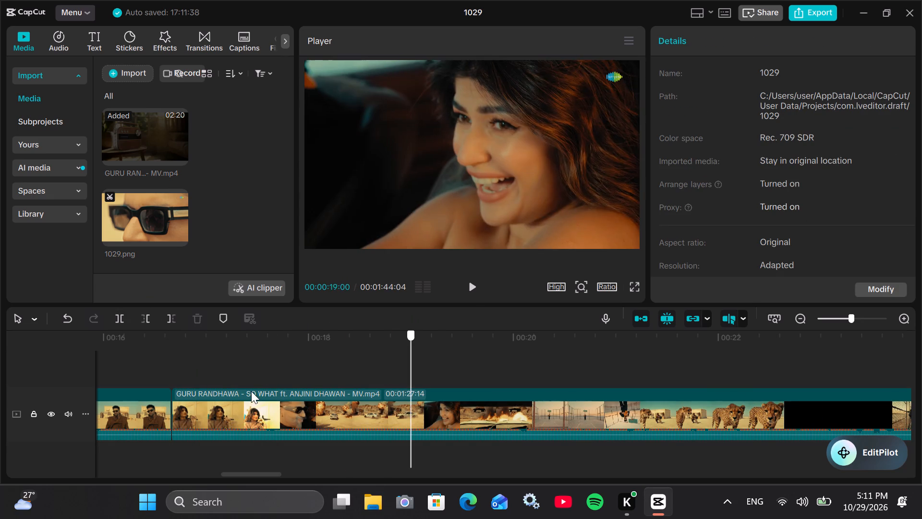
left_click_drag(251, 391, 407, 392)
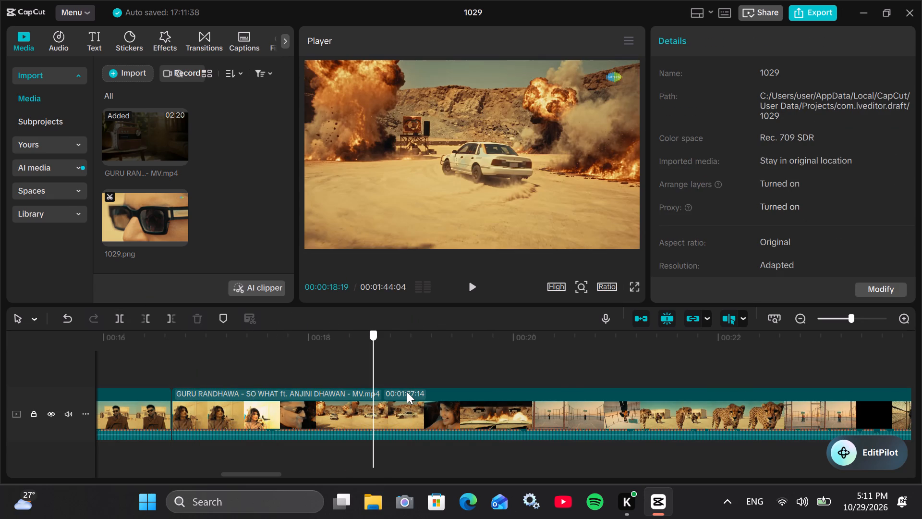
left_click_drag(407, 392, 355, 350)
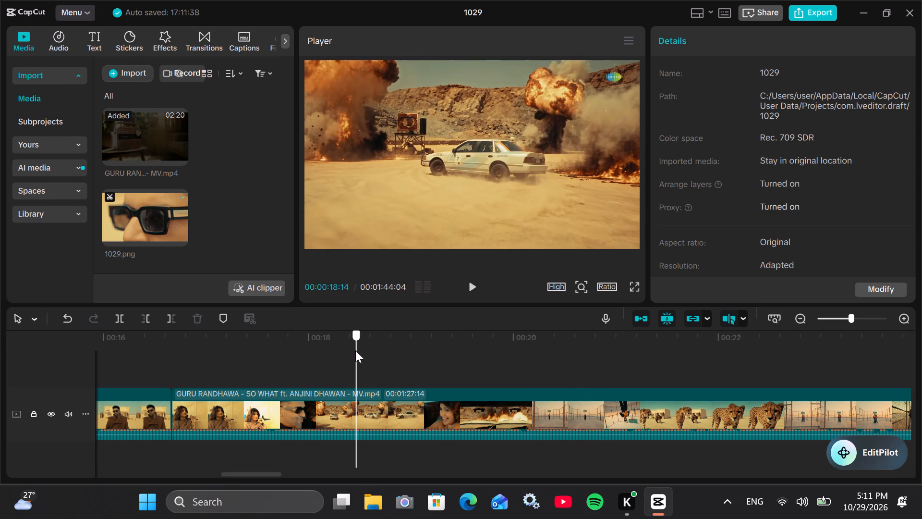
left_click_drag(355, 350, 780, 395)
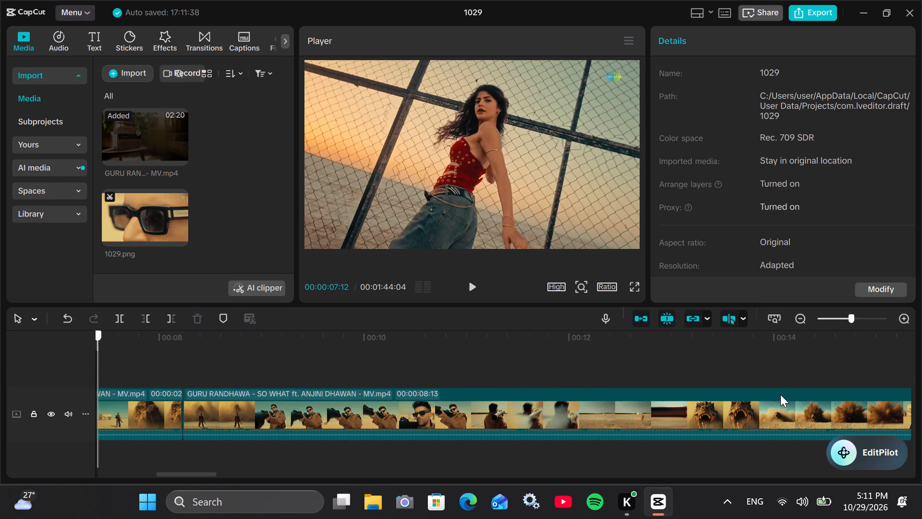
left_click_drag(780, 395, 894, 486)
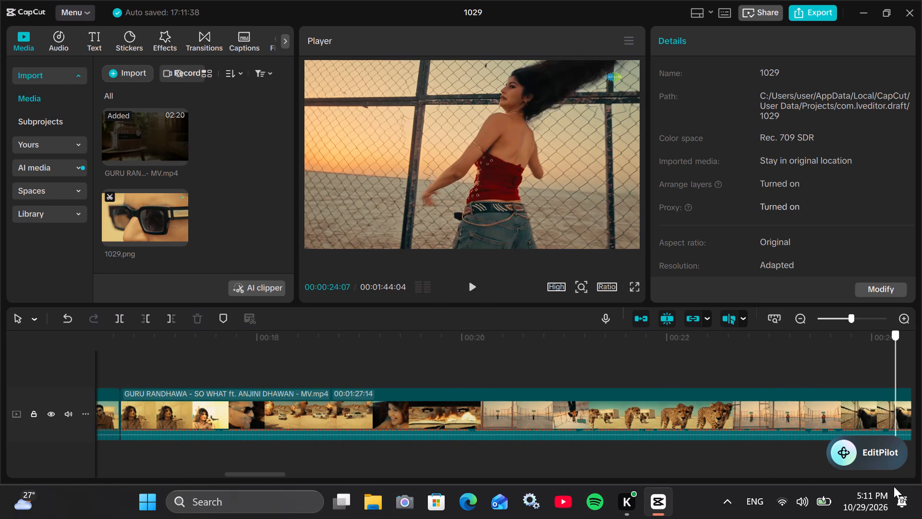
left_click_drag(894, 486, 219, 436)
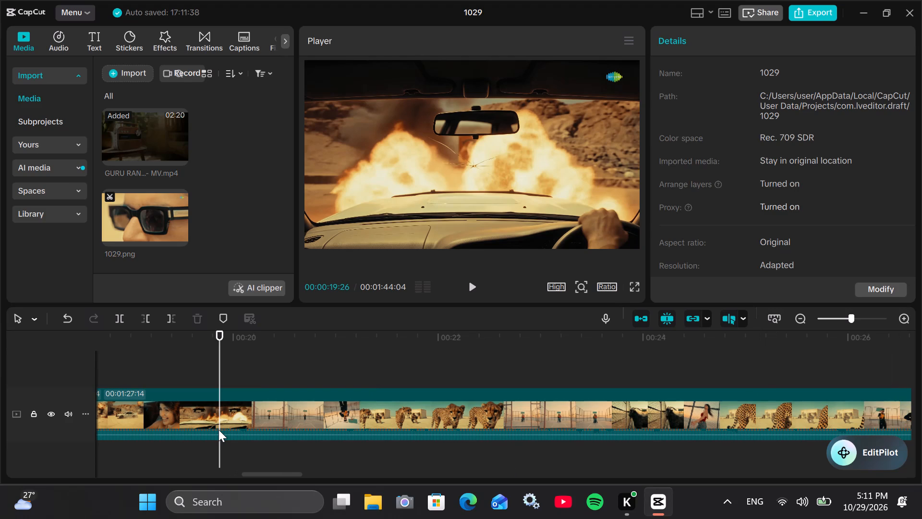
left_click_drag(218, 353, 278, 366)
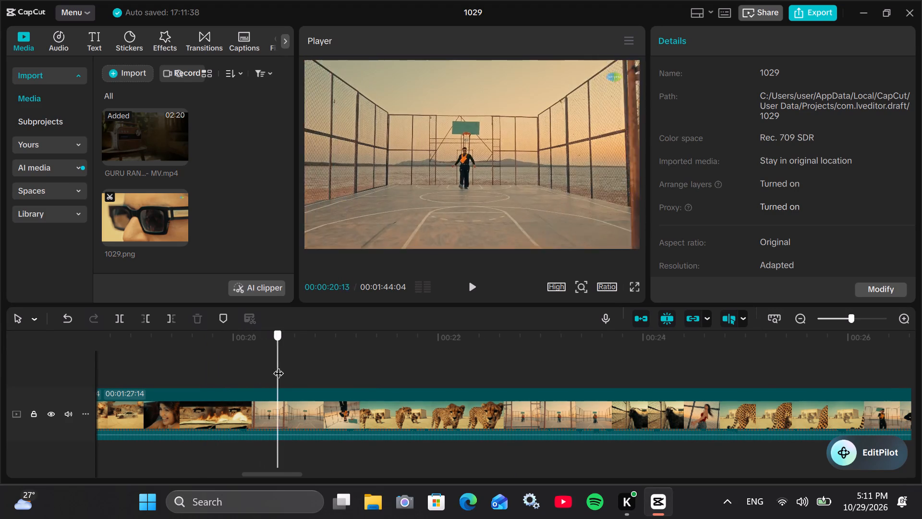
left_click_drag(278, 366, 415, 367)
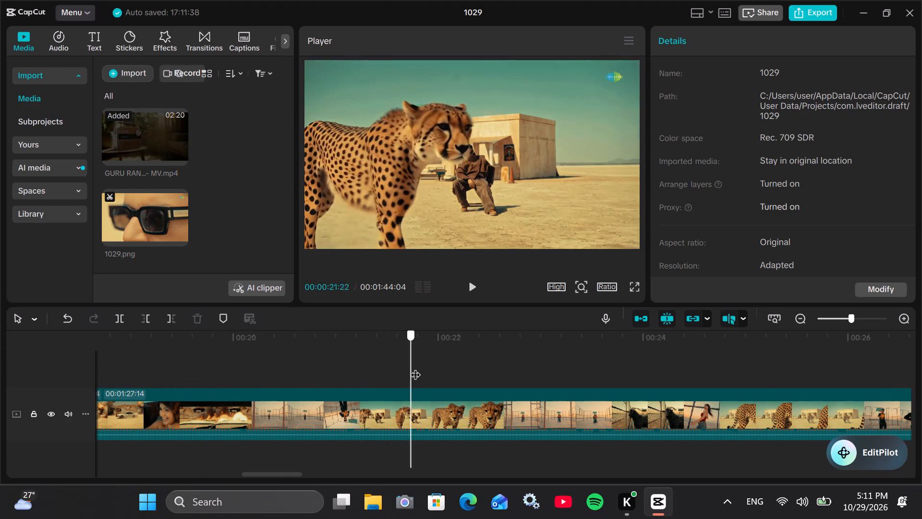
left_click_drag(415, 367, 202, 376)
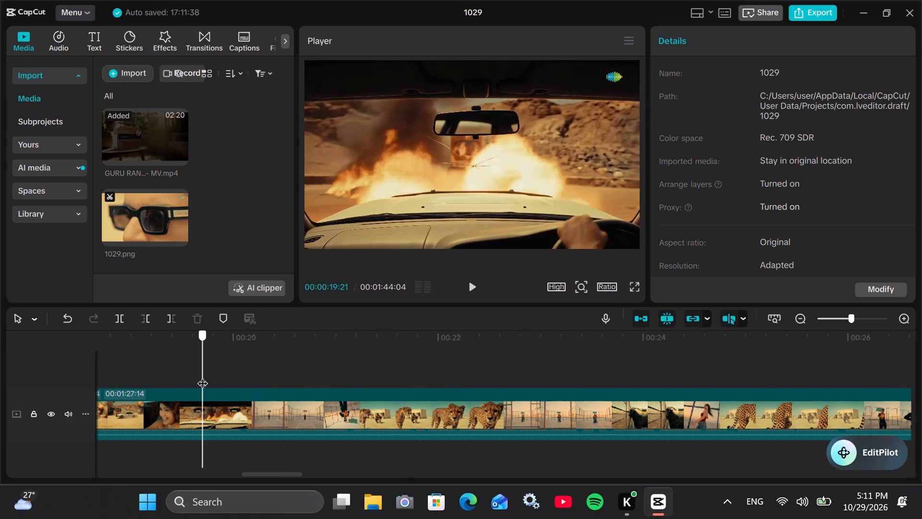
left_click_drag(202, 376, 353, 379)
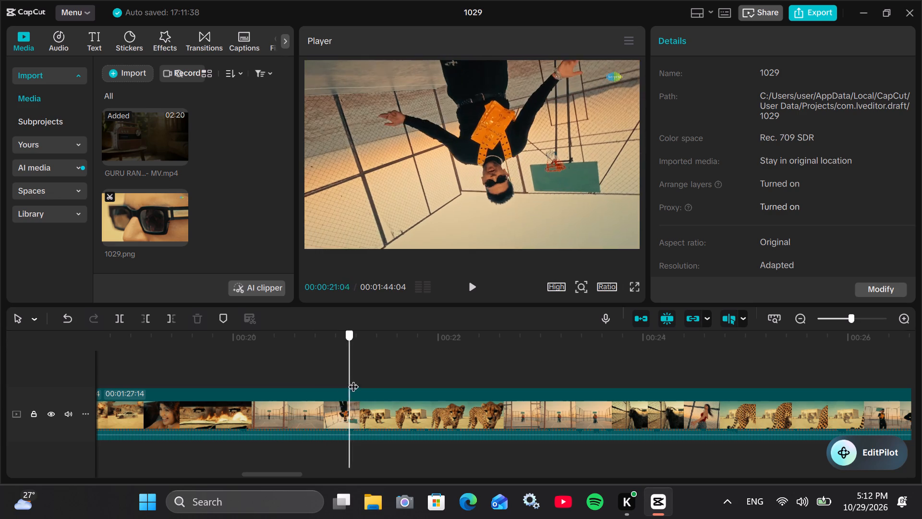
left_click_drag(353, 379, 437, 379)
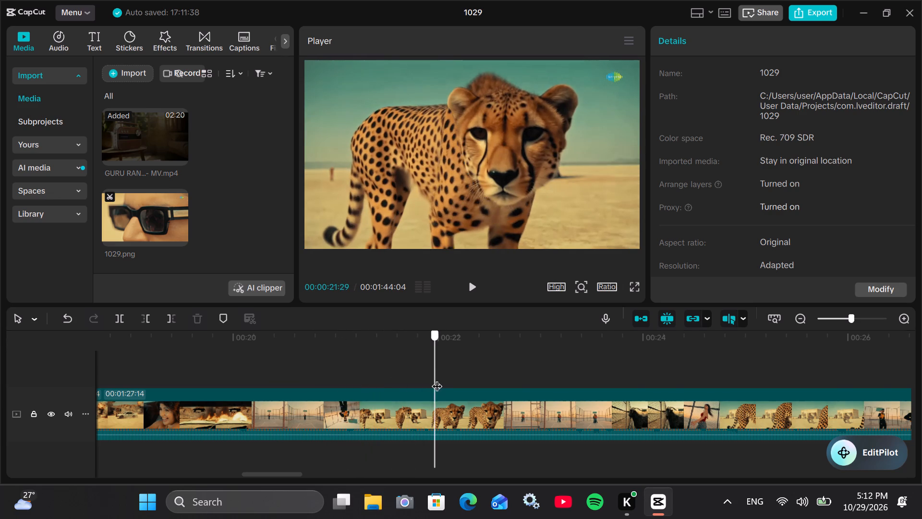
left_click_drag(437, 379, 405, 378)
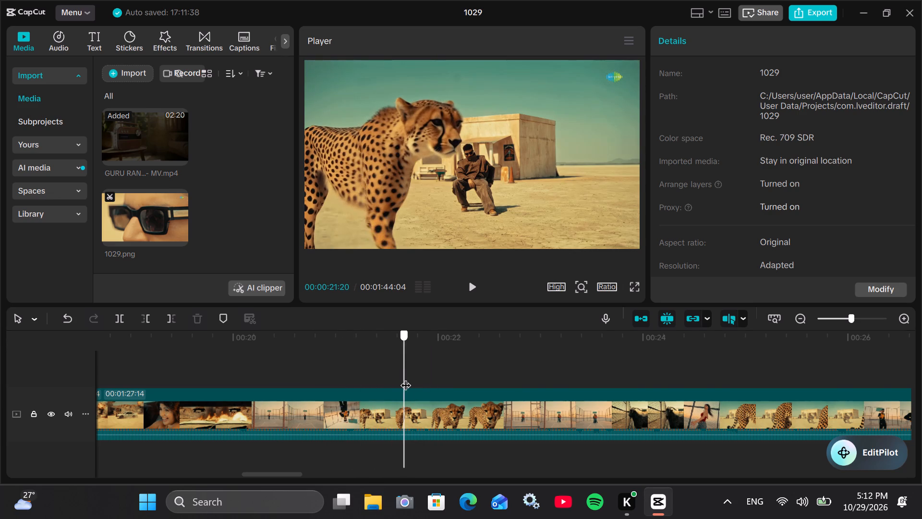
left_click_drag(405, 378, 424, 380)
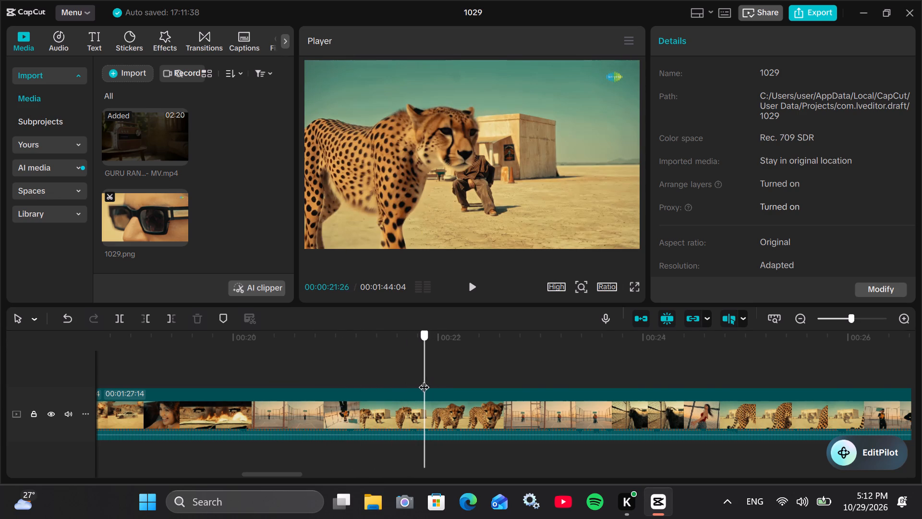
left_click_drag(424, 380, 426, 380)
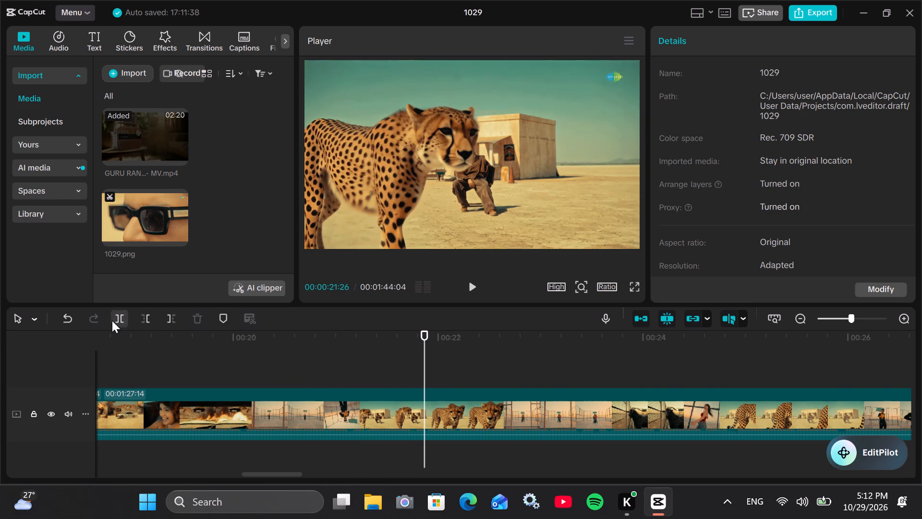
left_click(112, 321)
Split the last video clip at 00:00:22:18, just after the cheetah shot gives way to the couple on the basketball court.
left_click_drag(425, 348, 485, 358)
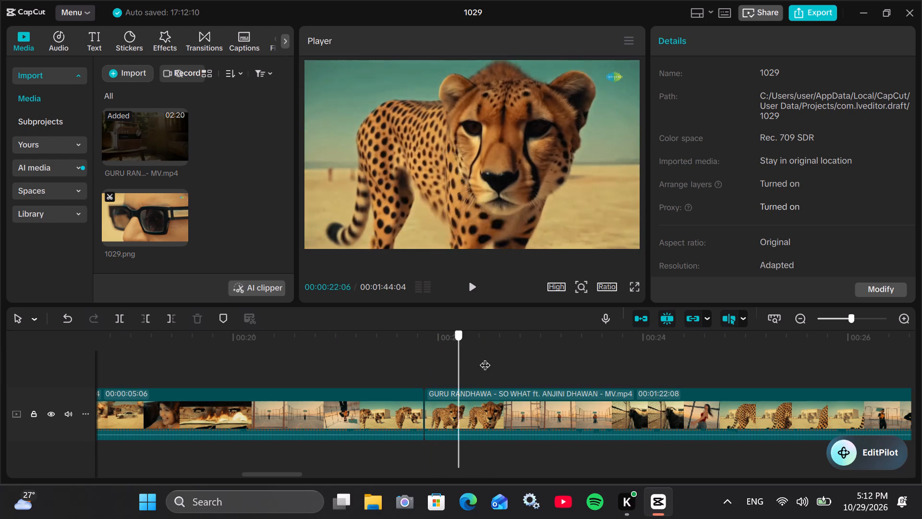
left_click_drag(485, 358, 506, 358)
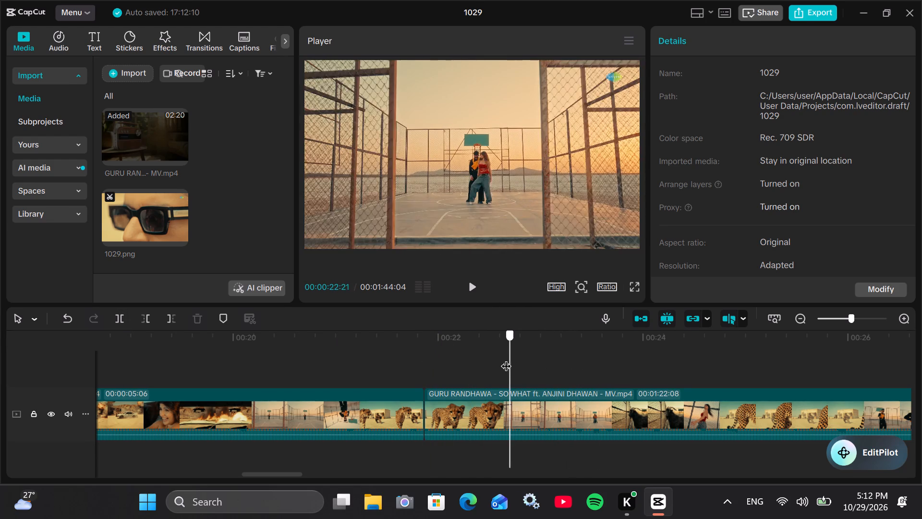
left_click_drag(506, 358, 481, 360)
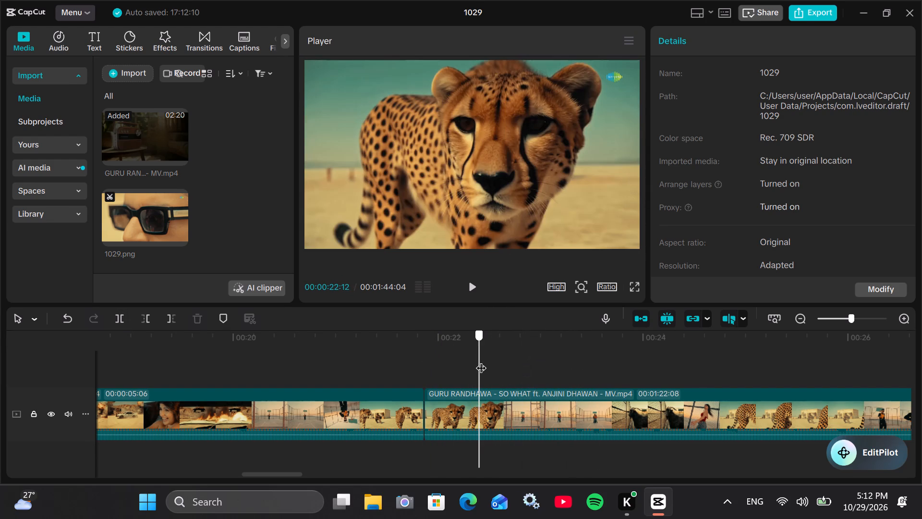
left_click_drag(481, 360, 499, 362)
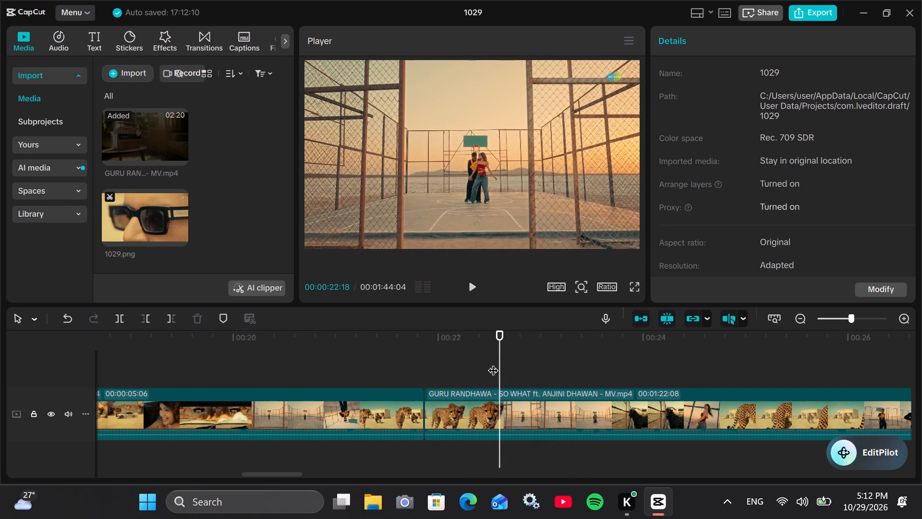
left_click(124, 321)
Delete the short cheetah close-up segment between 00:00:21:26 and 00:00:22:18.
left_click(453, 403)
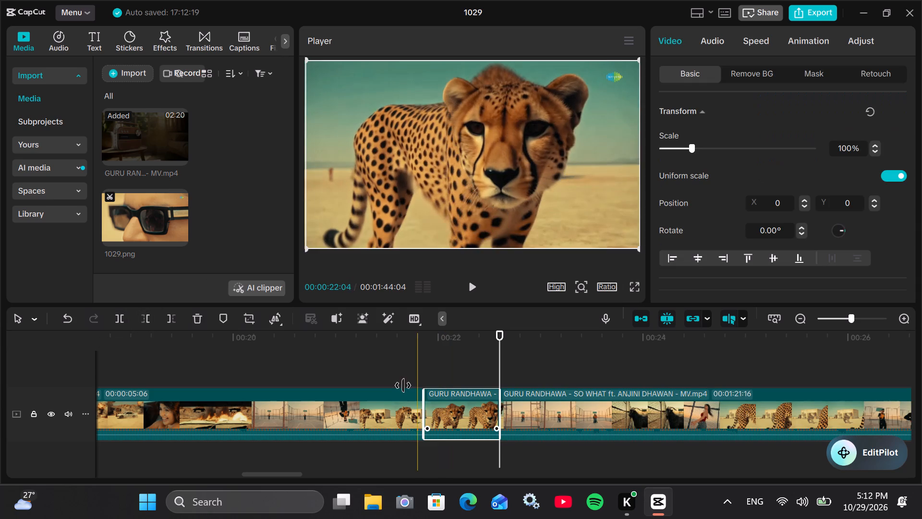
left_click(199, 319)
Split the last video clip at 00:00:22:24, in the couple's basketball court shot just before the black goat appears.
left_click(423, 363)
left_click_drag(423, 363, 451, 366)
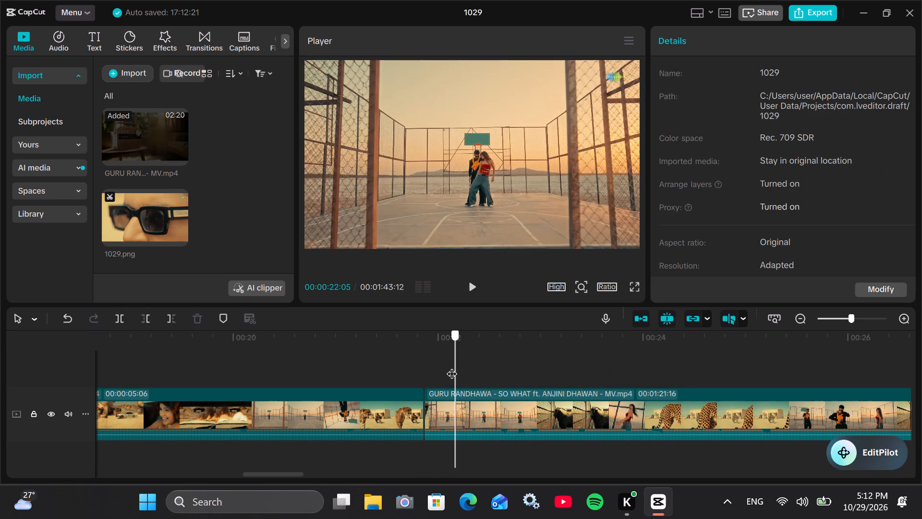
left_click_drag(451, 366, 535, 368)
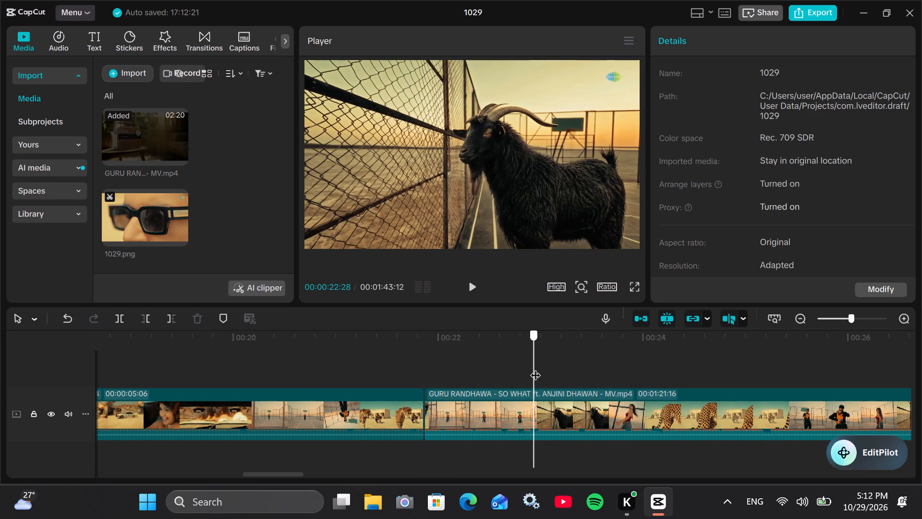
left_click_drag(535, 368, 522, 368)
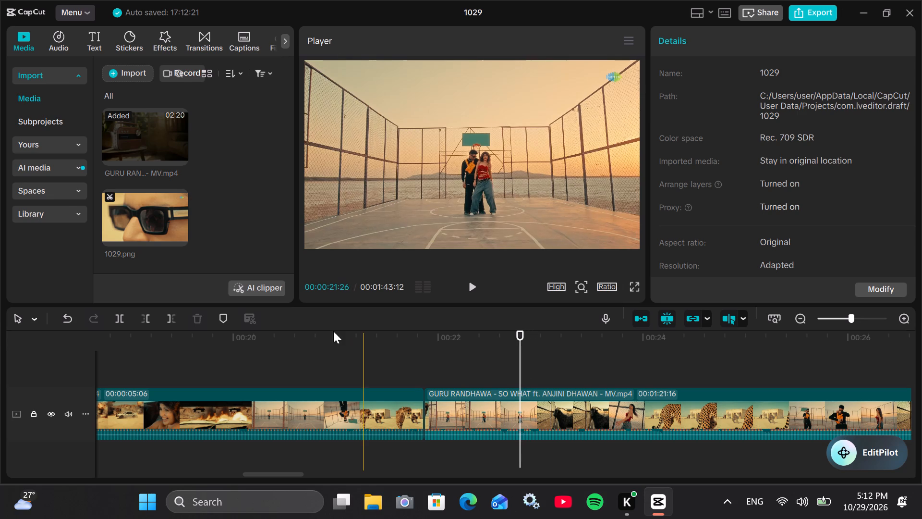
left_click(122, 317)
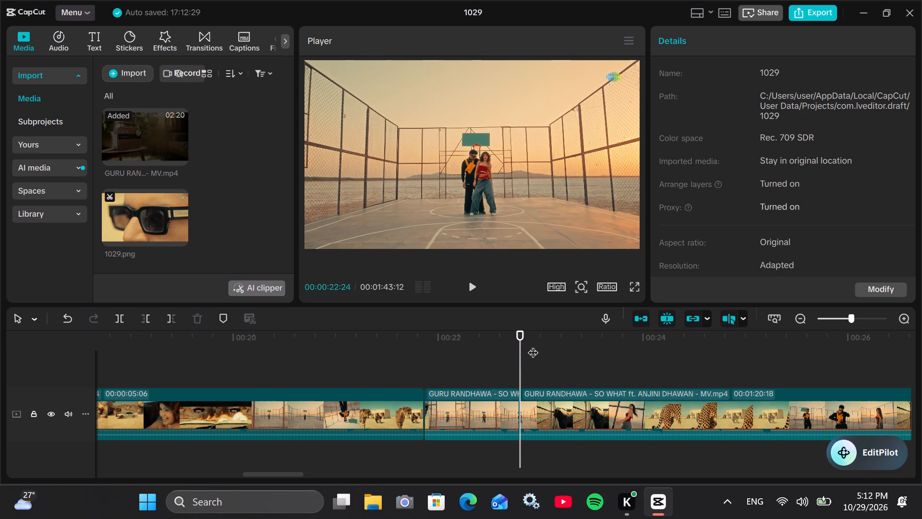
Split the last video clip at 00:00:23:12, at the change from the black goat to the woman in the red top.
left_click_drag(518, 346, 625, 350)
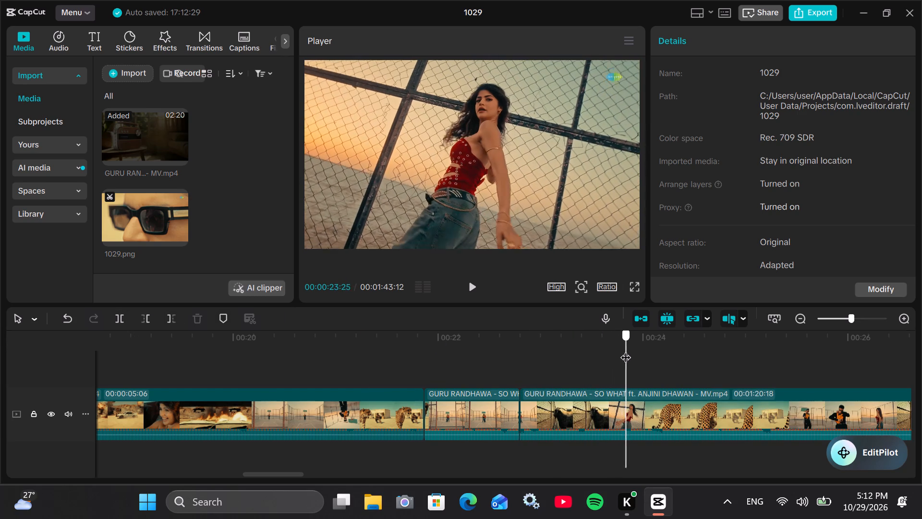
left_click_drag(625, 350, 600, 360)
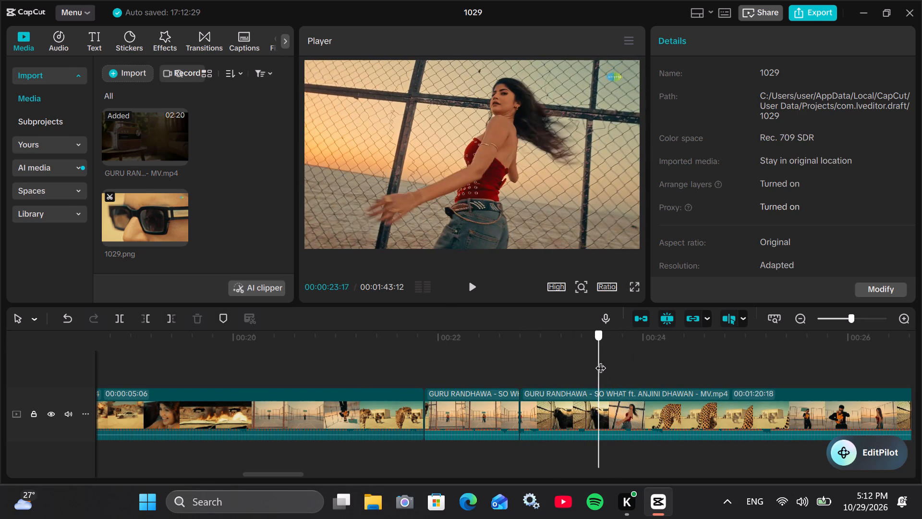
left_click_drag(600, 360, 575, 371)
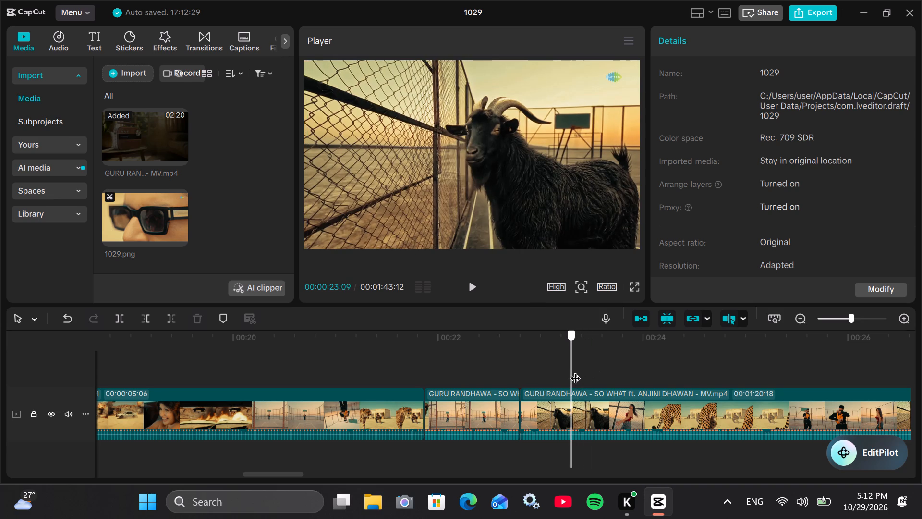
left_click_drag(575, 371, 582, 370)
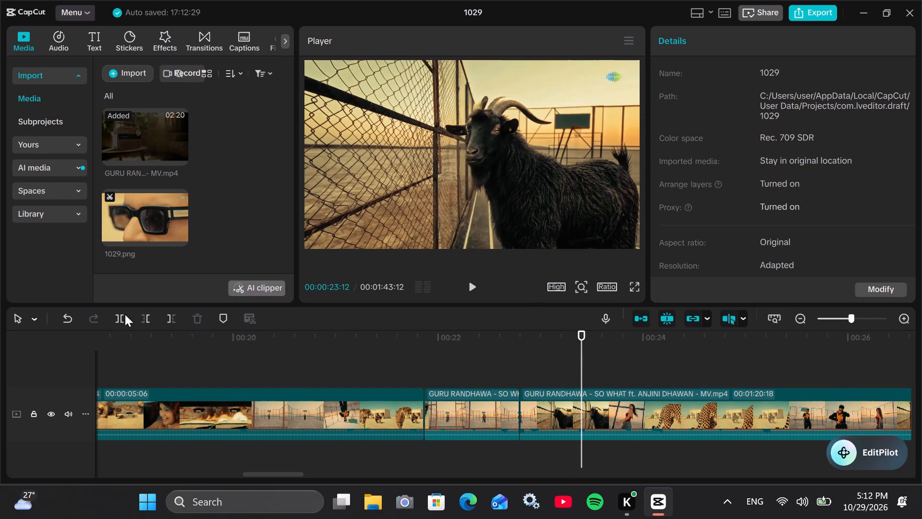
left_click(121, 318)
Delete the black goat segment between 00:00:22:24 and 00:00:23:12.
left_click(550, 426)
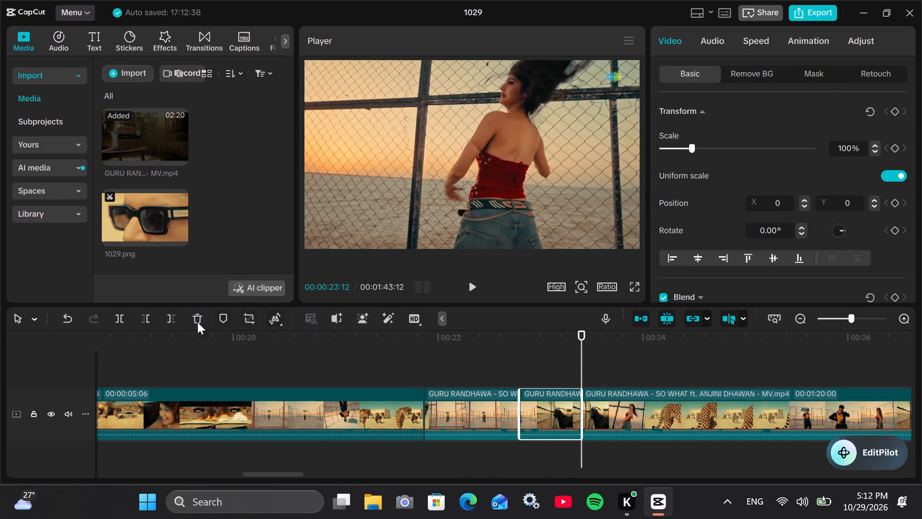
left_click(193, 321)
Split the last video clip at 00:00:23:11, in the shot of the woman in the red top against the fence.
left_click(498, 336)
left_click_drag(498, 336, 521, 338)
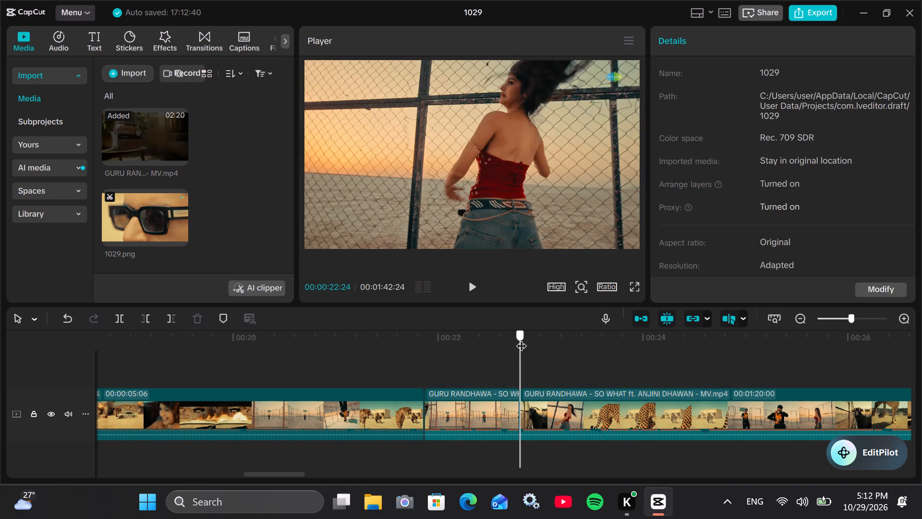
left_click_drag(521, 338, 655, 338)
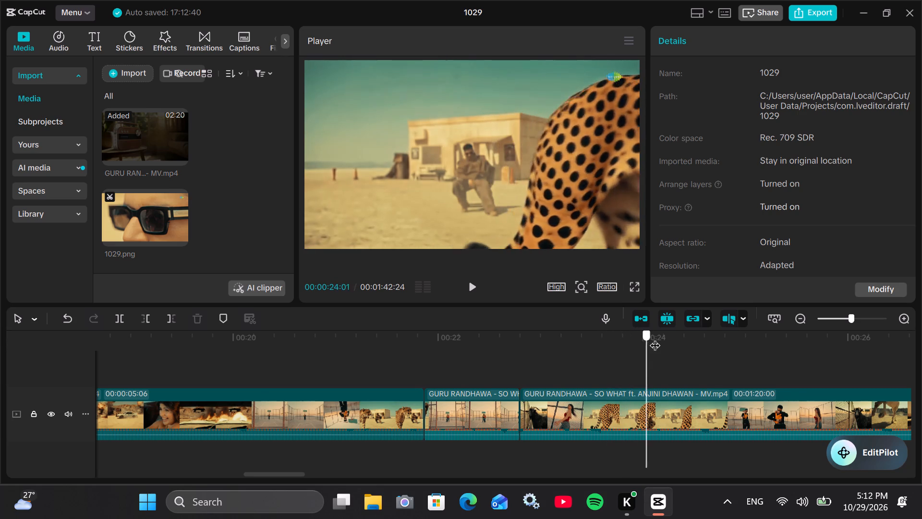
left_click_drag(655, 338, 580, 341)
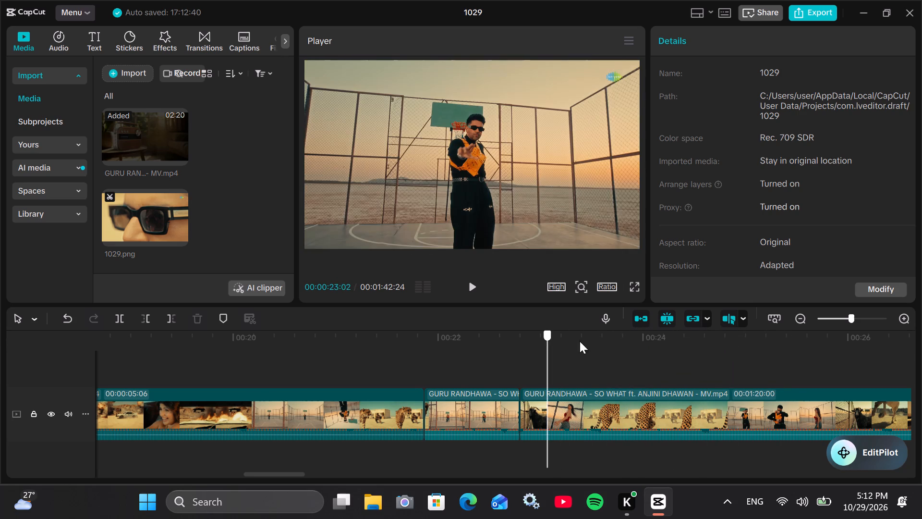
left_click_drag(580, 341, 592, 341)
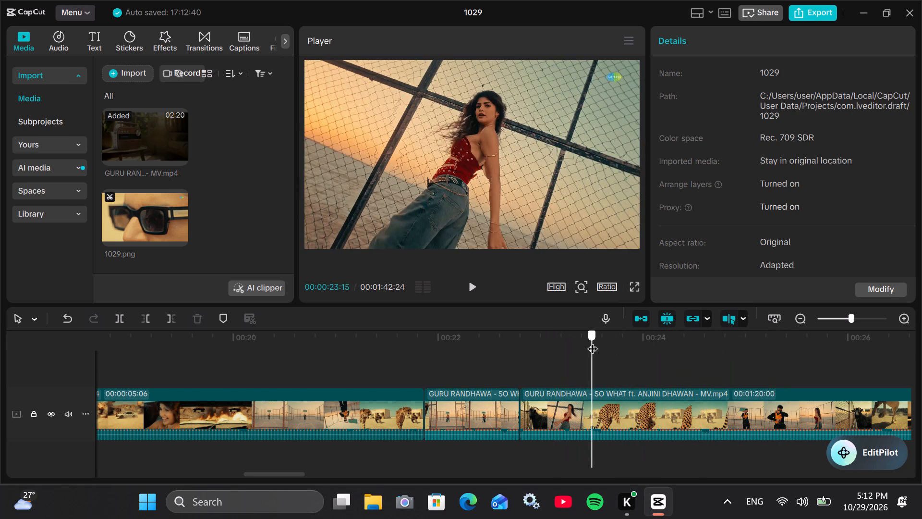
left_click_drag(592, 341, 579, 341)
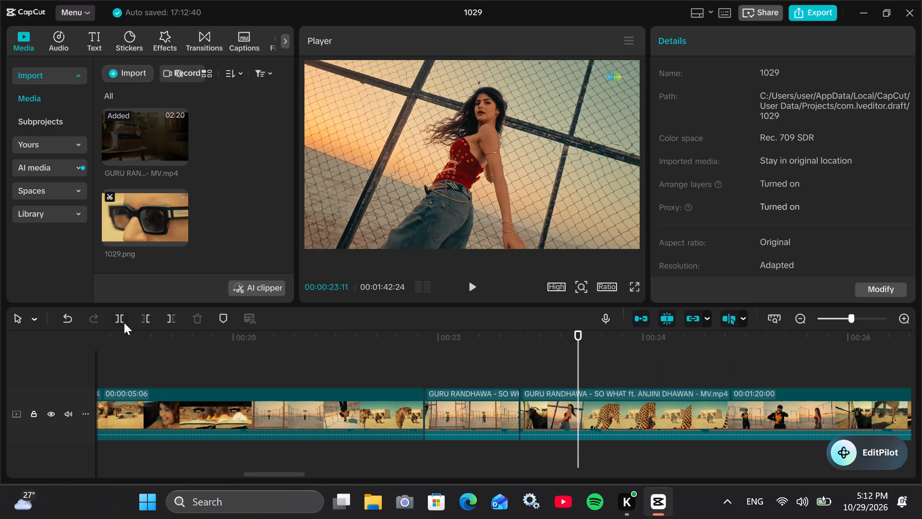
left_click(124, 322)
Split the last video clip at 00:00:24:22, at the change from the cheetah shot to the woman in the red top.
left_click_drag(577, 340, 589, 341)
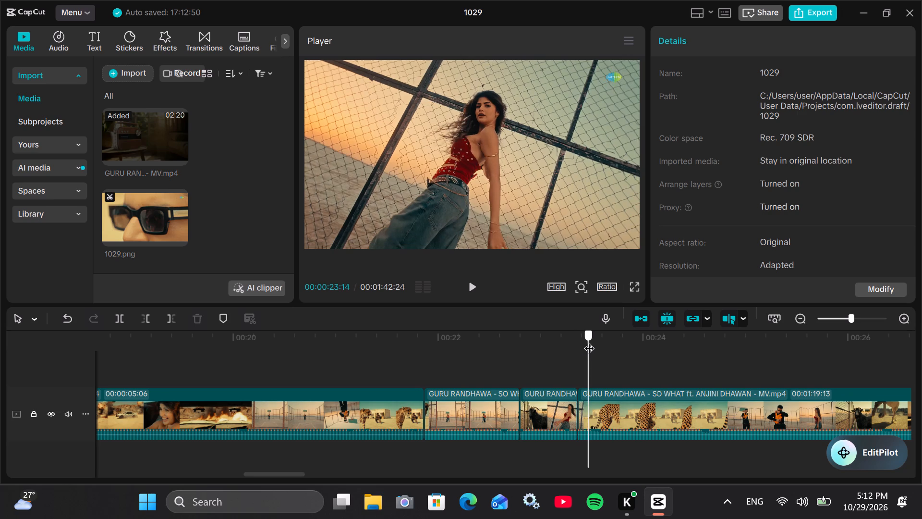
left_click_drag(589, 341, 592, 340)
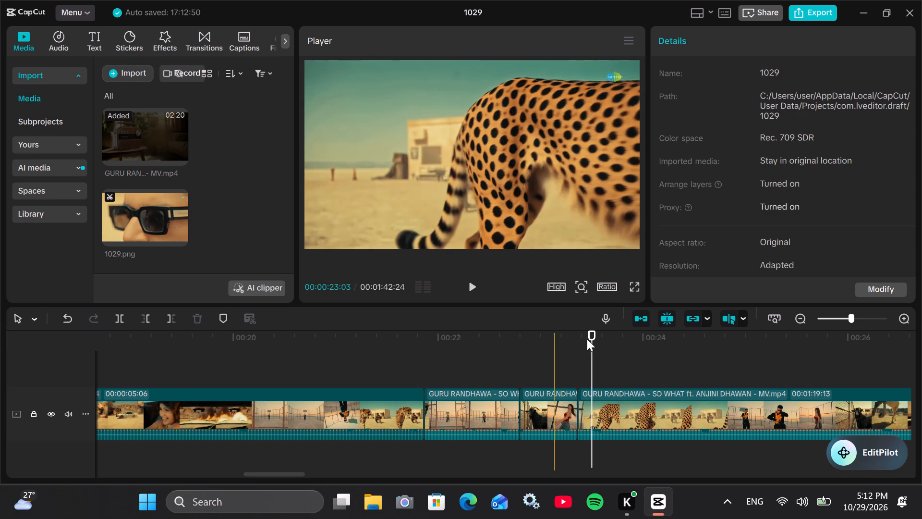
left_click(597, 341)
left_click_drag(601, 343, 684, 346)
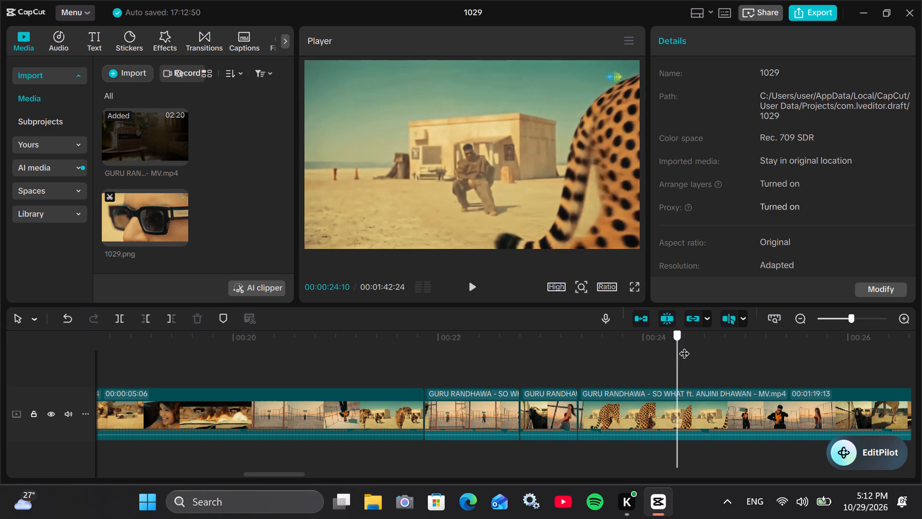
left_click_drag(684, 346, 685, 349)
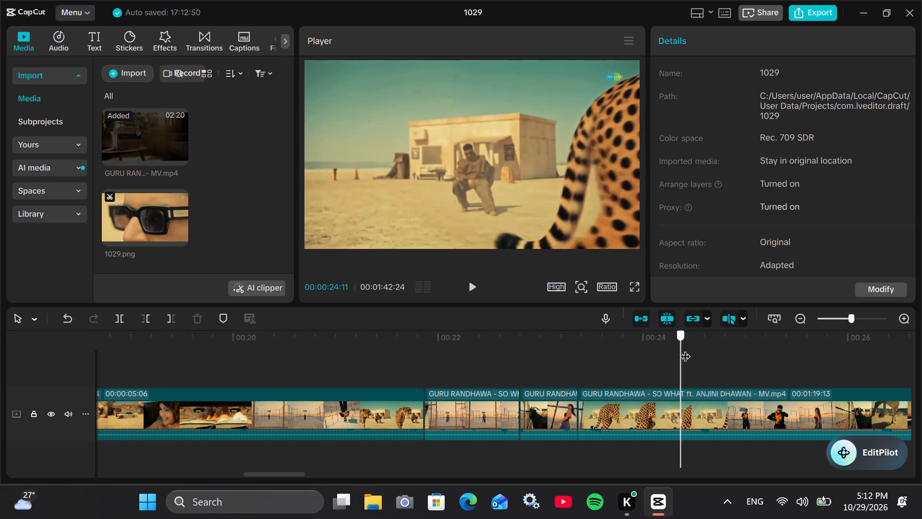
left_click_drag(685, 349, 759, 346)
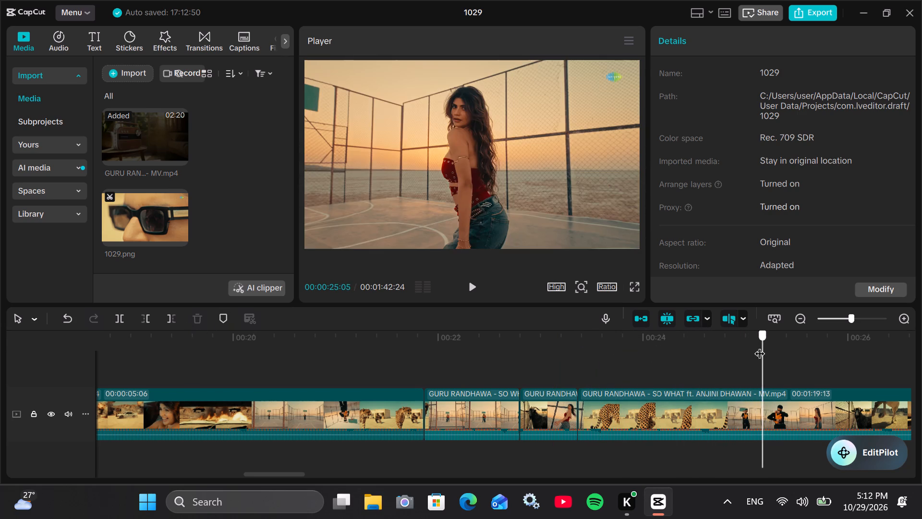
left_click_drag(759, 346, 718, 346)
left_click(126, 320)
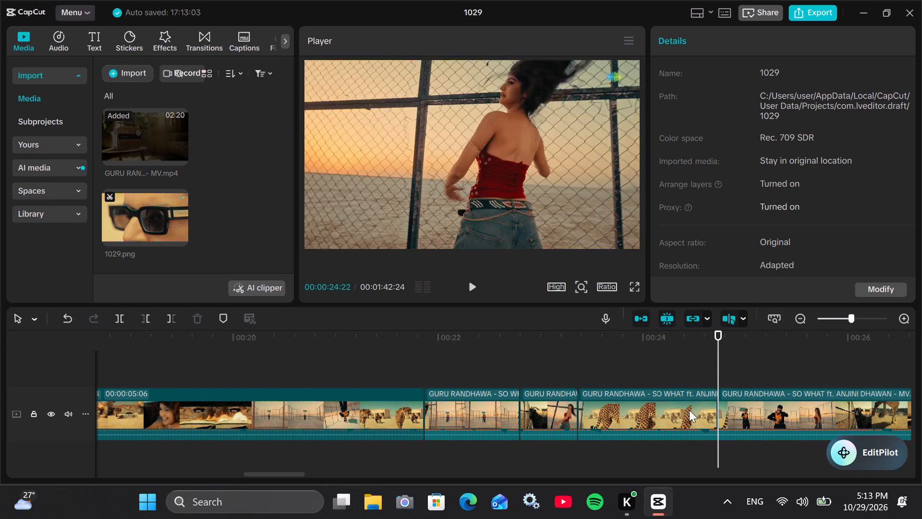
Delete the cheetah segment between 00:00:23:11 and 00:00:24:22.
left_click(676, 408)
left_click(190, 315)
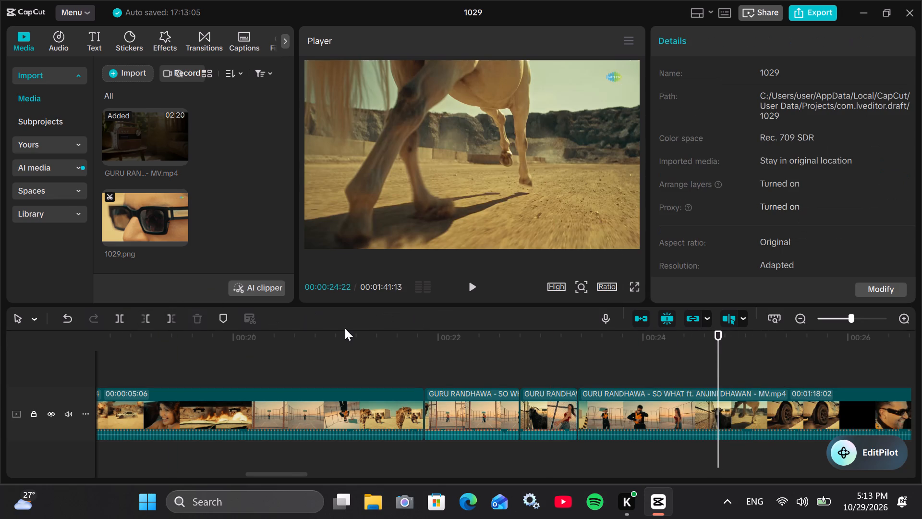
Split the last video clip at 00:00:24:07, in the woman's basketball court shot just before the black goat appears.
left_click(578, 344)
left_click_drag(579, 344, 662, 343)
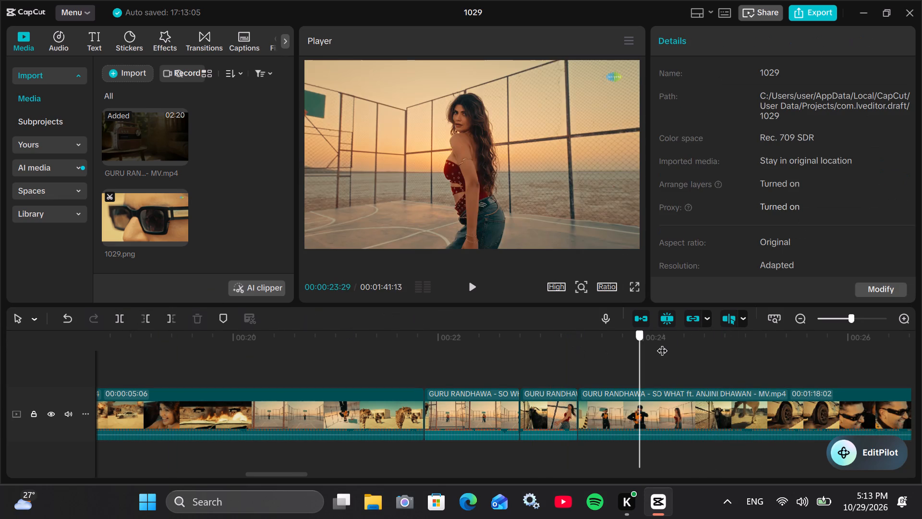
left_click_drag(662, 343, 682, 343)
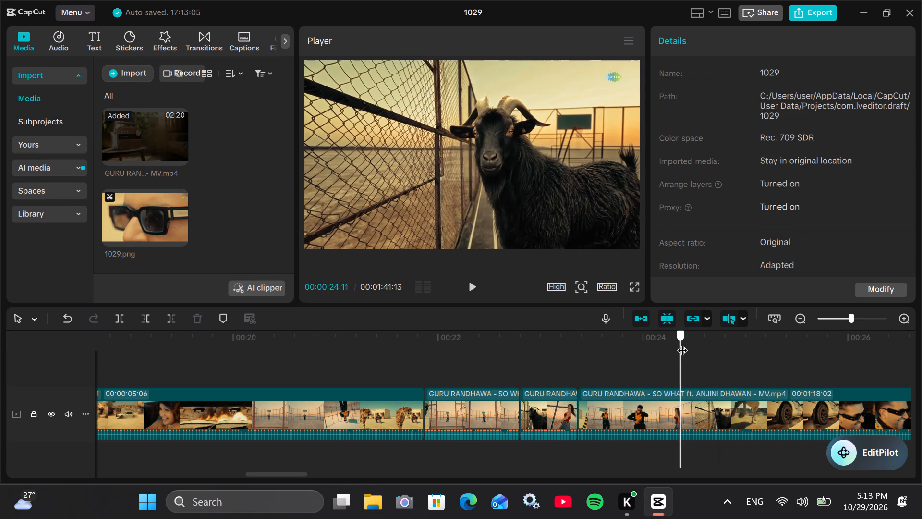
left_click_drag(682, 343, 672, 343)
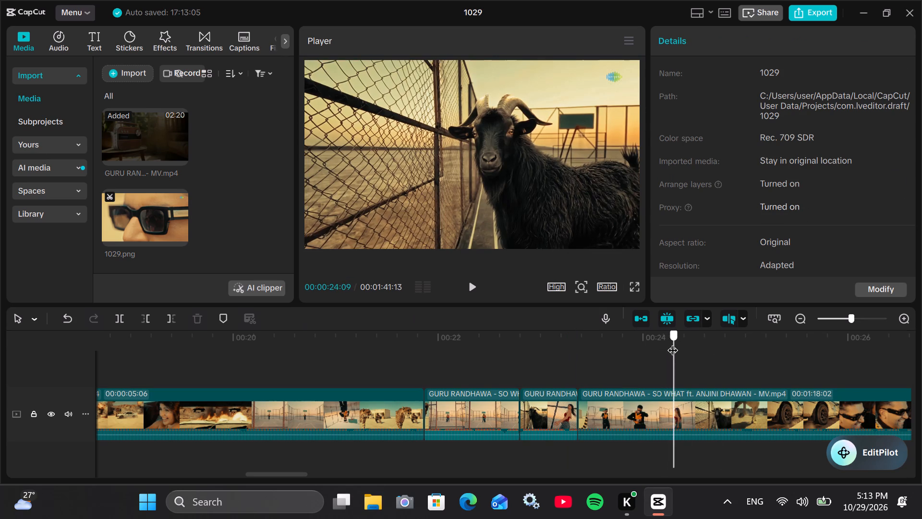
left_click_drag(672, 343, 666, 343)
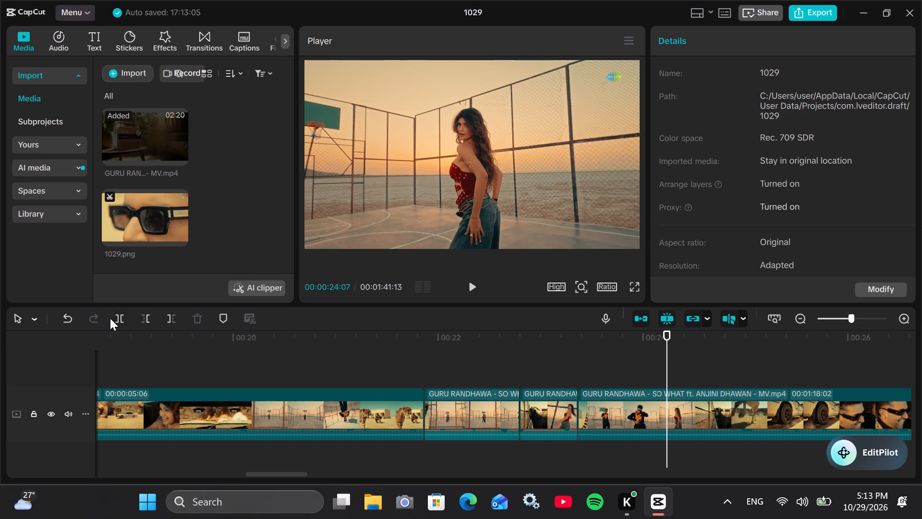
left_click(110, 318)
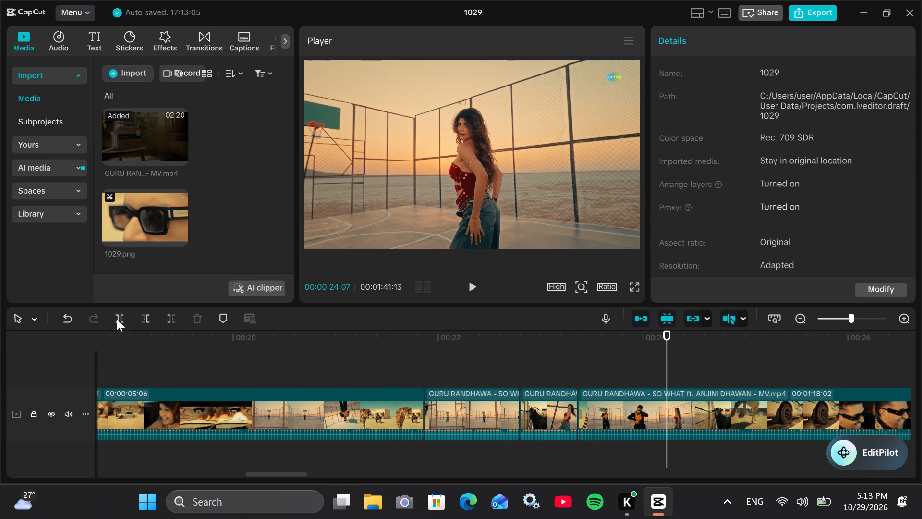
left_click(117, 319)
Split the last video clip at the end of the black goat shot, just before the galloping horse's legs.
left_click_drag(664, 346, 835, 358)
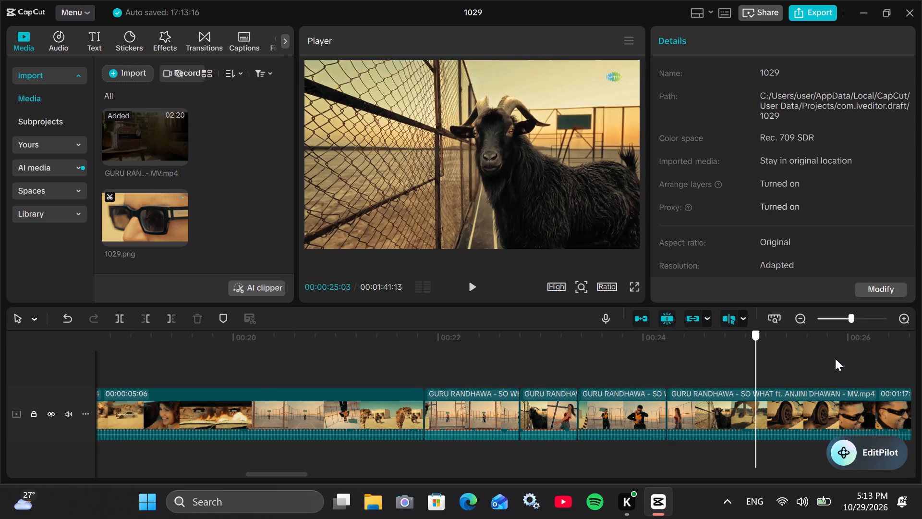
left_click_drag(835, 358, 295, 366)
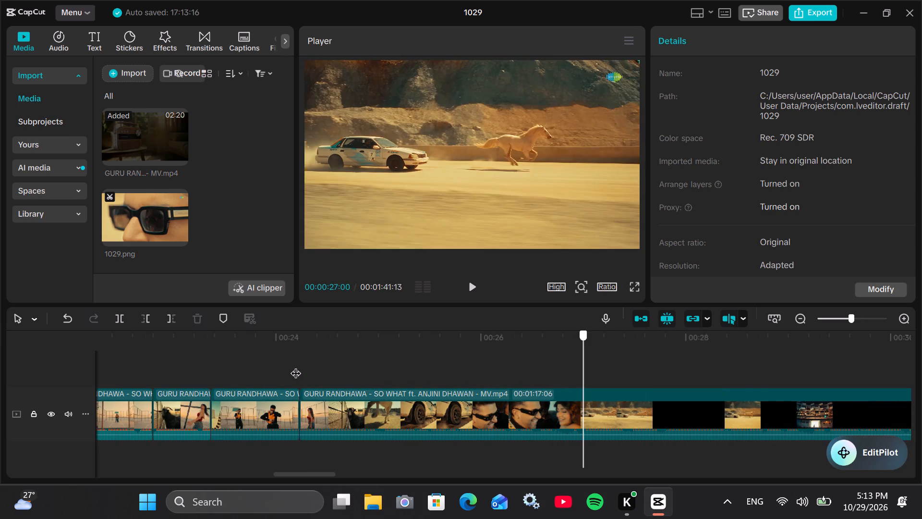
left_click_drag(295, 366, 300, 366)
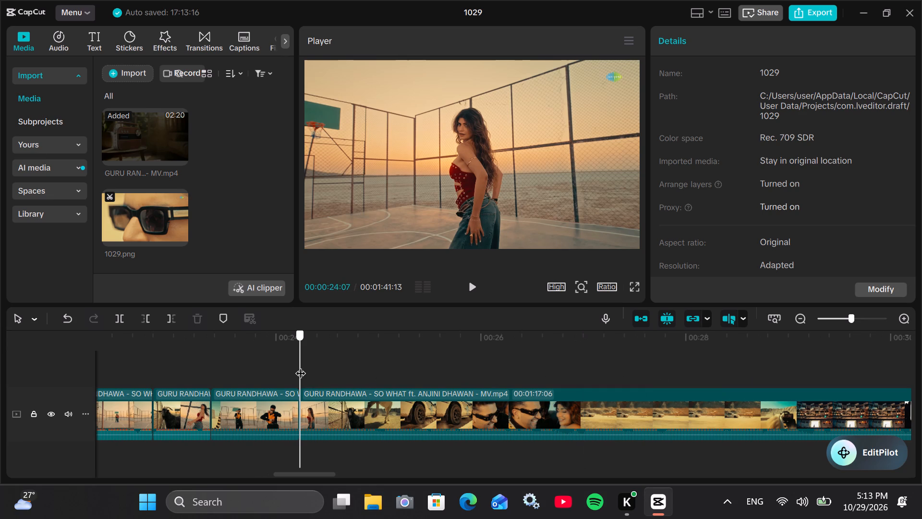
left_click_drag(300, 366, 317, 365)
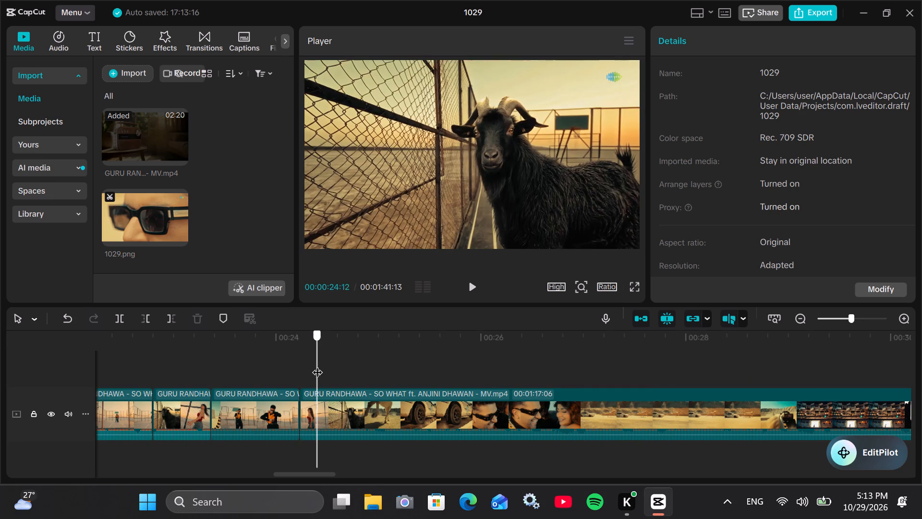
left_click_drag(317, 365, 304, 370)
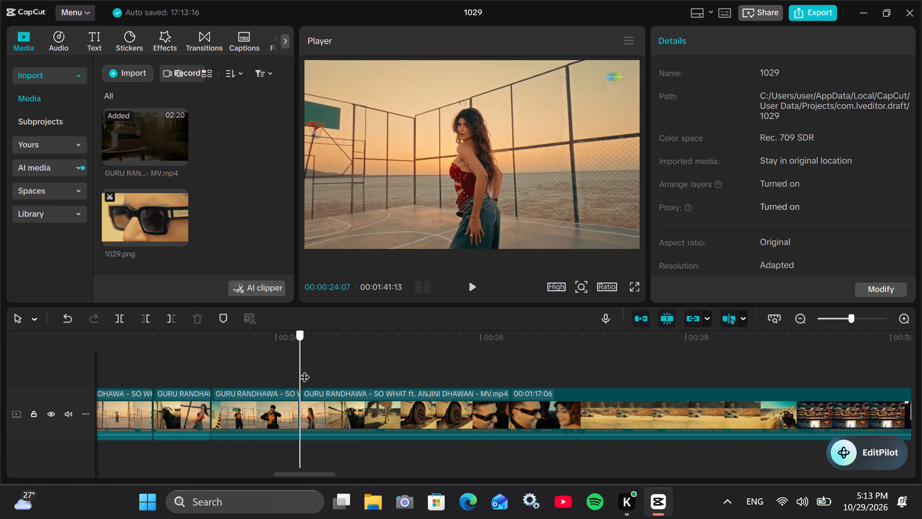
left_click_drag(304, 370, 303, 372)
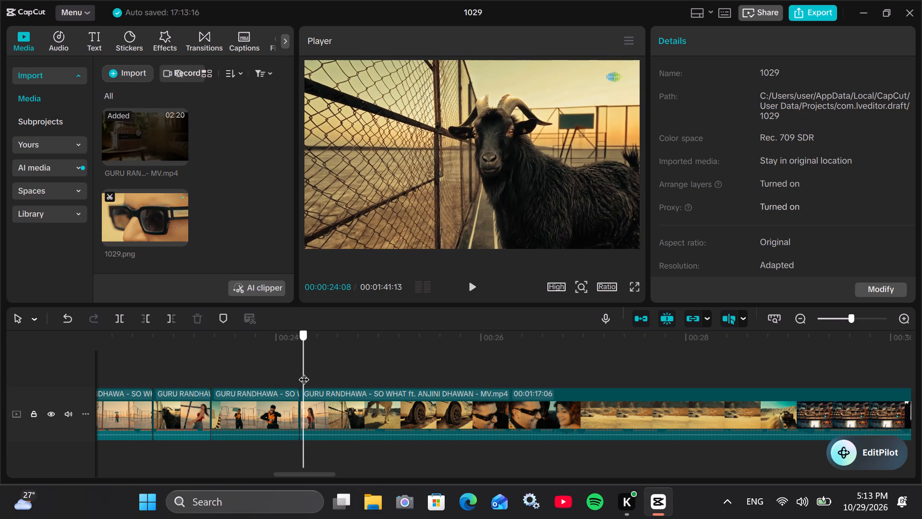
left_click_drag(303, 372, 419, 375)
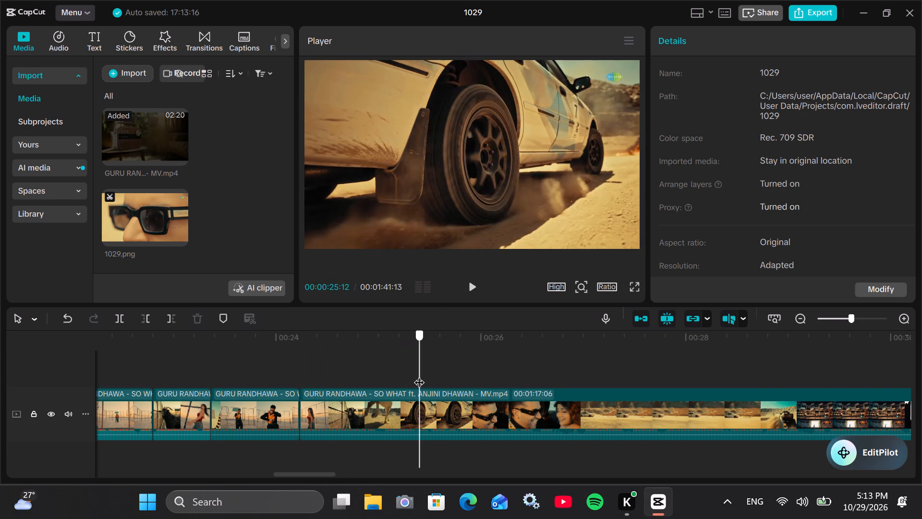
left_click_drag(419, 375, 327, 374)
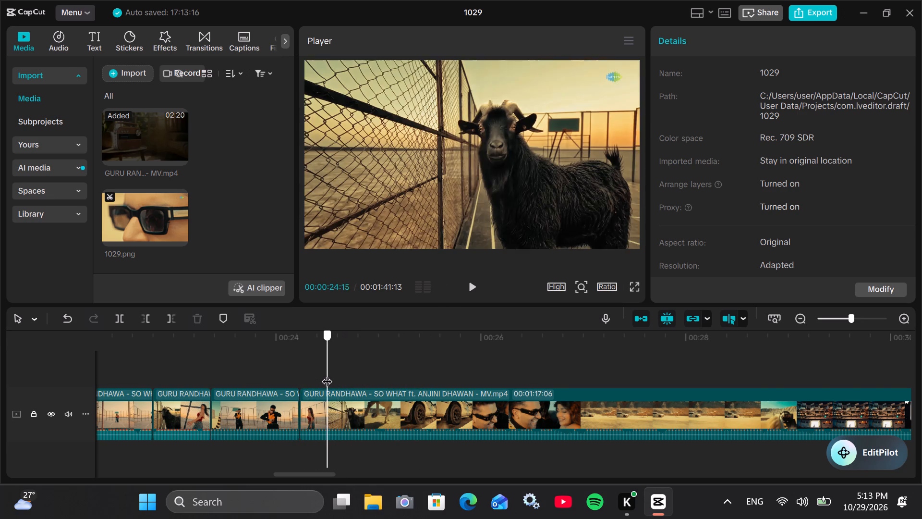
left_click_drag(327, 374, 337, 375)
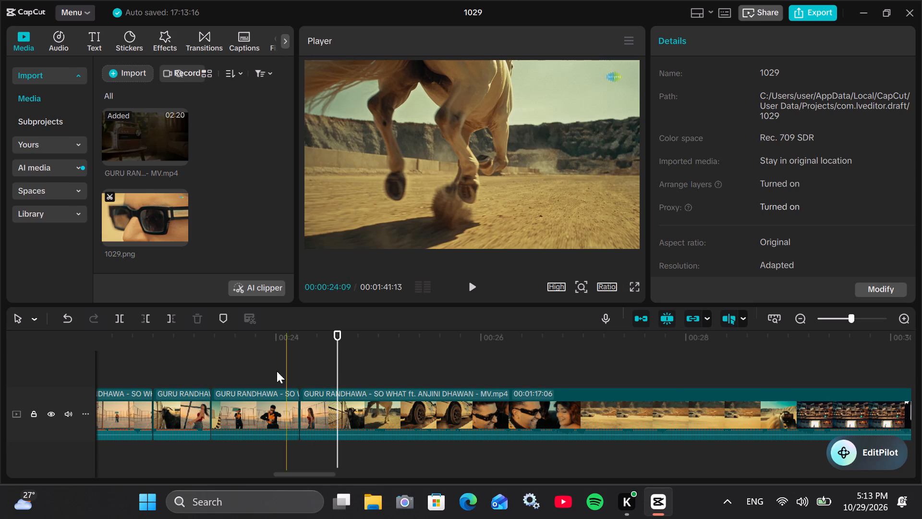
left_click(125, 320)
Delete the short black goat segment that starts at 00:00:24:07.
left_click(323, 399)
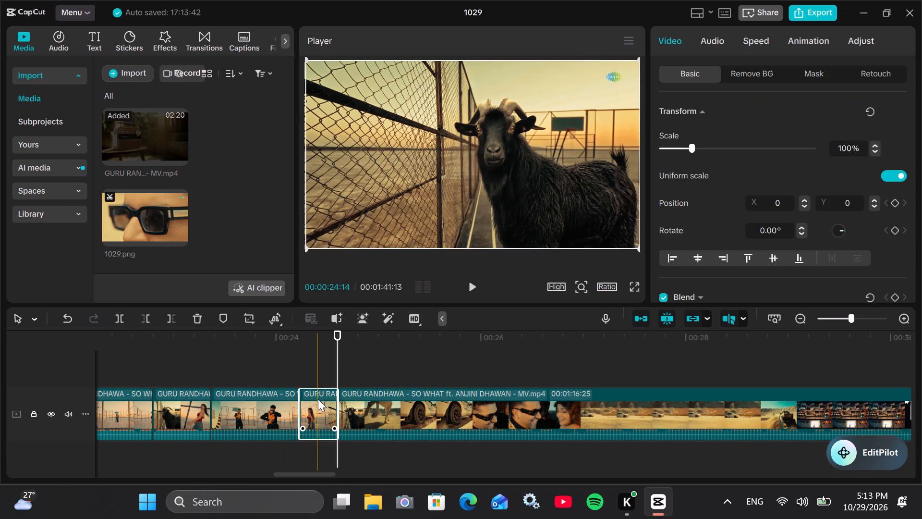
left_click(199, 319)
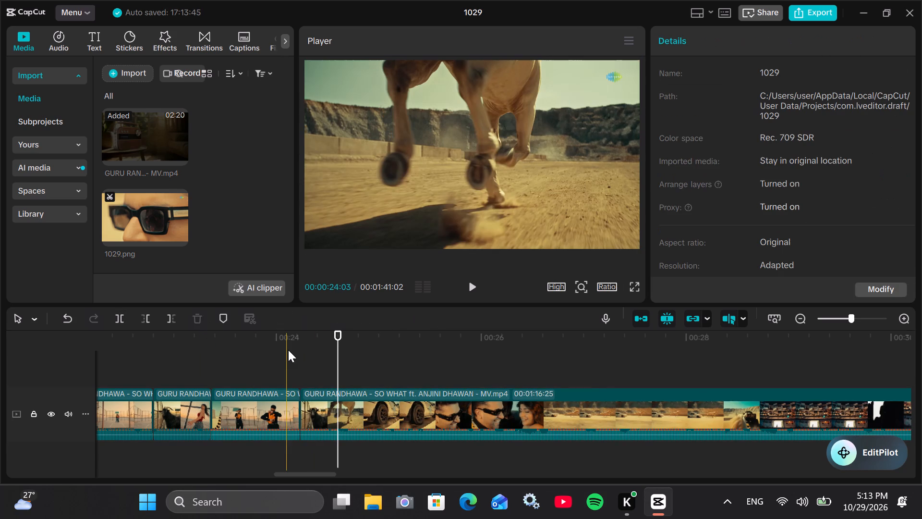
Split the last video clip at 00:00:27:16, in the shot of the monster truck driving ahead of the horse.
left_click(301, 350)
left_click_drag(301, 350, 358, 354)
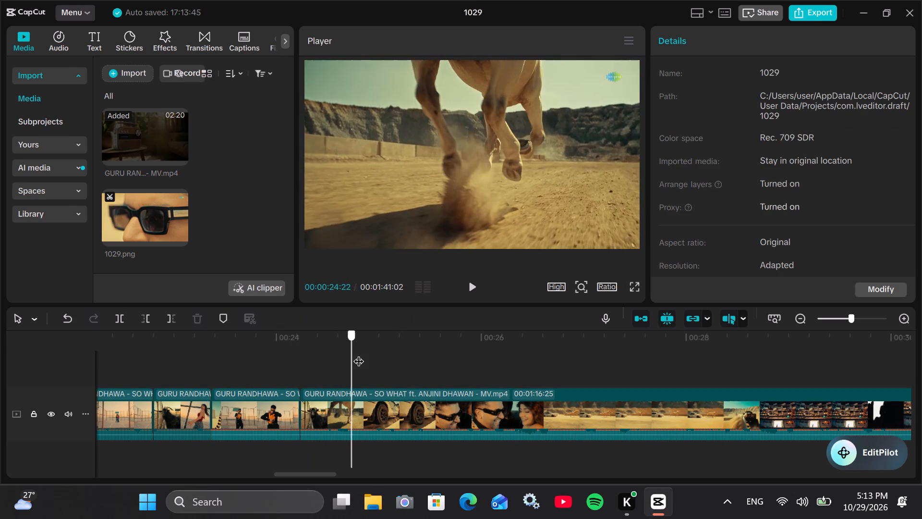
left_click_drag(358, 354, 529, 364)
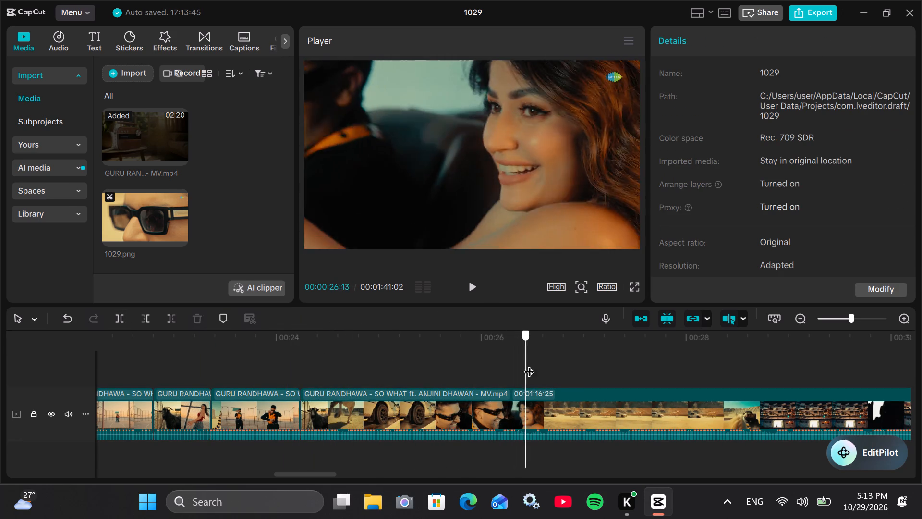
left_click_drag(529, 364, 674, 368)
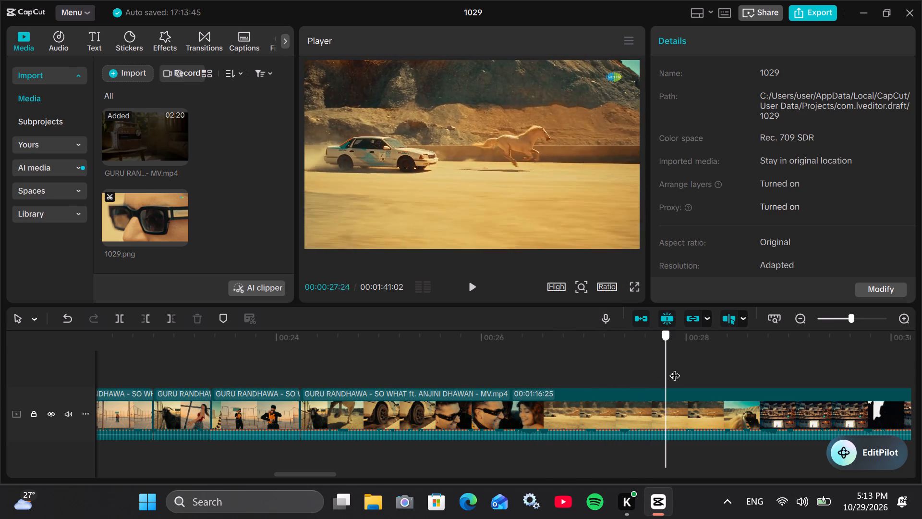
left_click_drag(674, 368, 737, 362)
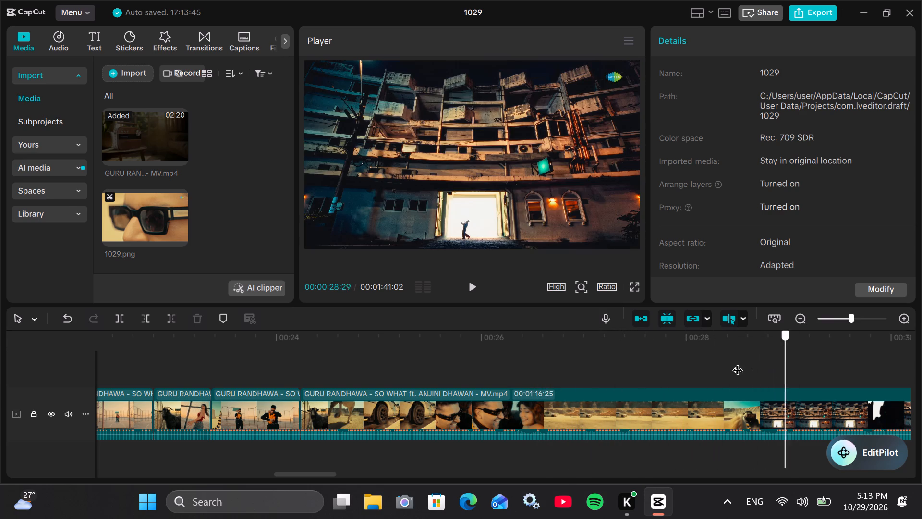
left_click_drag(737, 362, 639, 363)
left_click(121, 316)
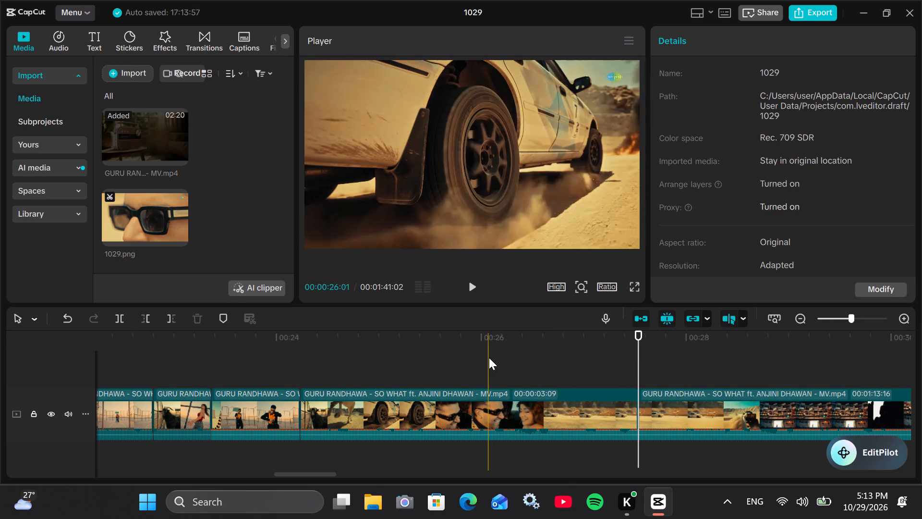
Examine the footage after the monster truck shot, through the building and basketball court shots, for the next cut point.
left_click_drag(644, 355, 733, 363)
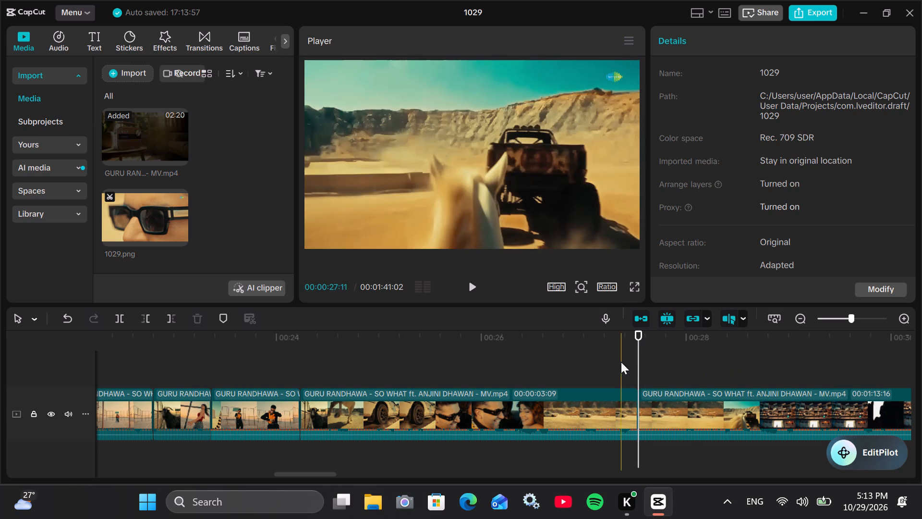
left_click(621, 362)
left_click_drag(621, 362, 921, 384)
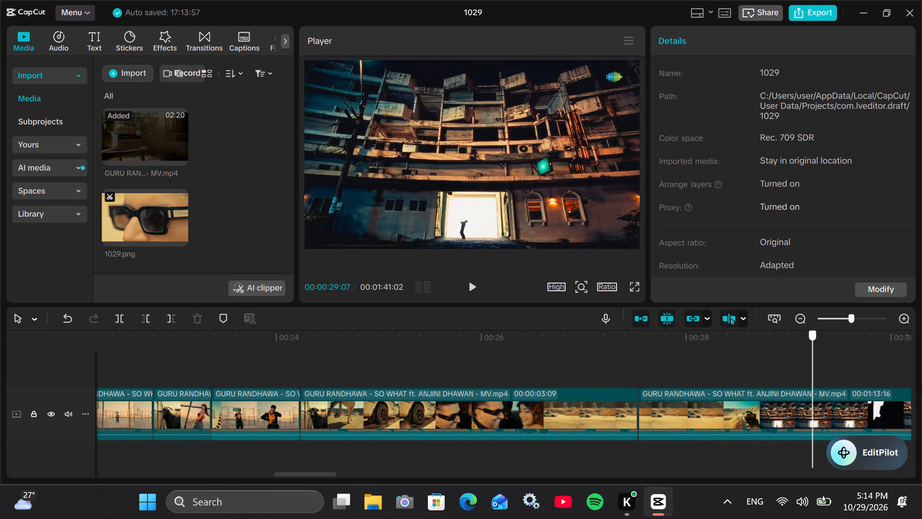
left_click_drag(921, 384, 199, 381)
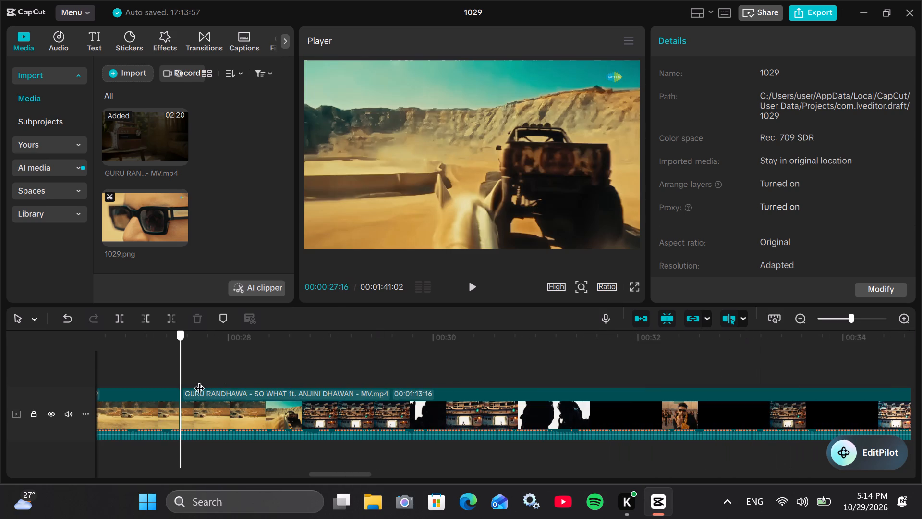
left_click_drag(199, 381, 386, 385)
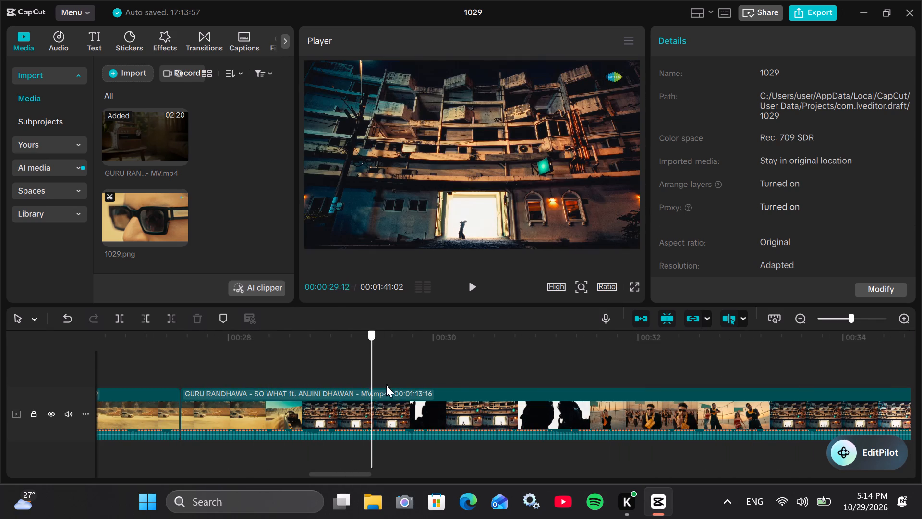
left_click_drag(386, 385, 606, 390)
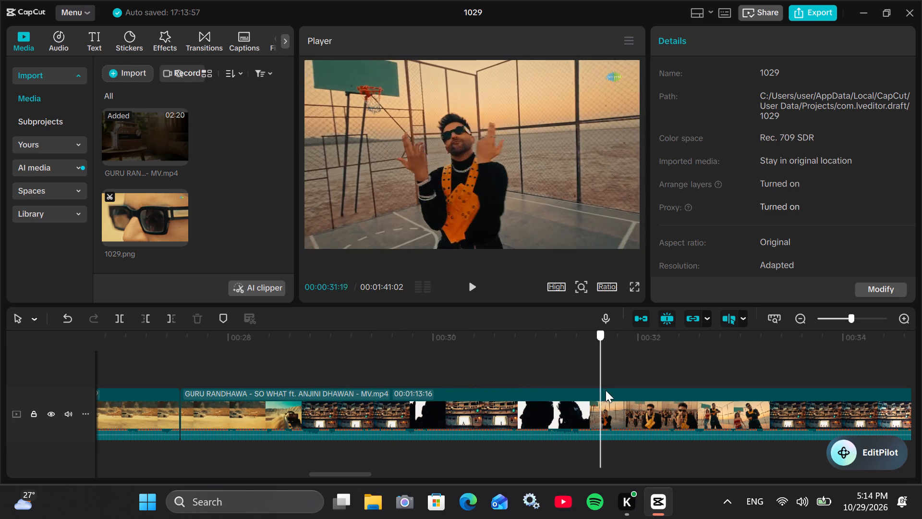
left_click_drag(606, 390, 449, 345)
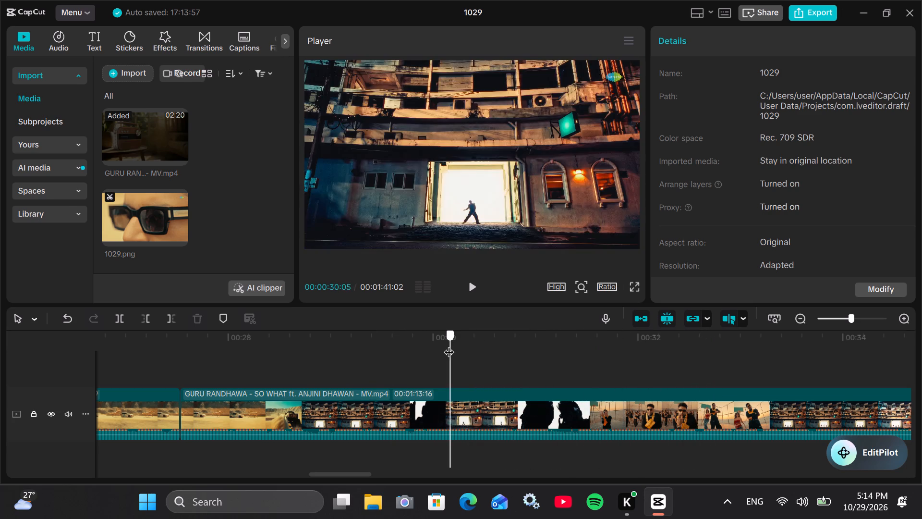
left_click_drag(449, 345, 641, 369)
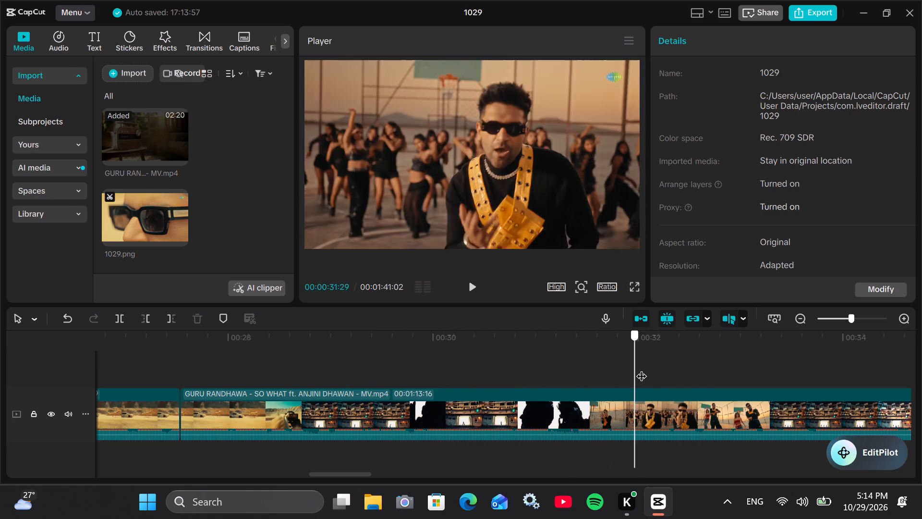
left_click_drag(641, 369, 740, 362)
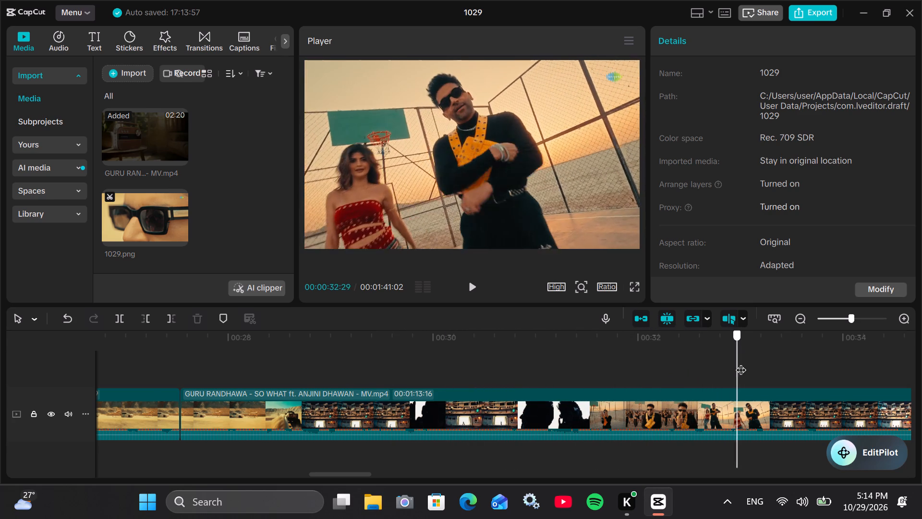
left_click_drag(740, 362, 921, 355)
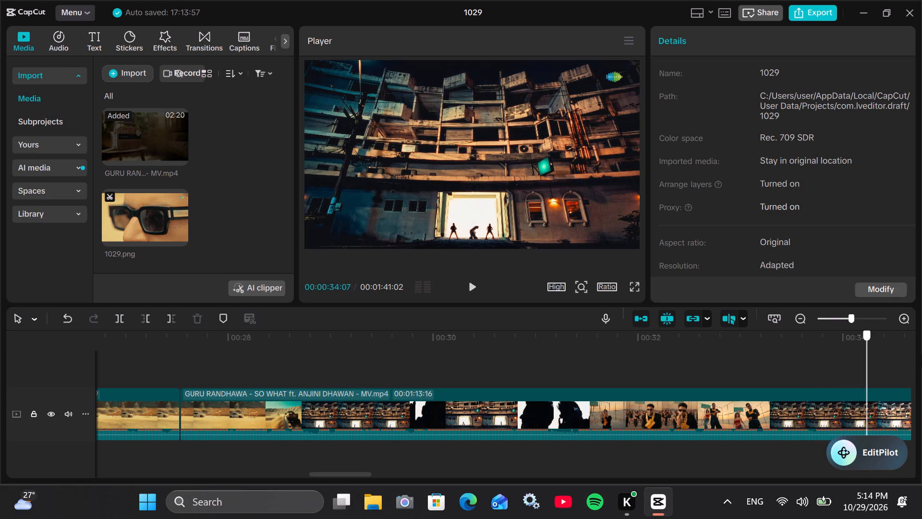
Split the last video clip at 00:00:36:25, where the silhouettes of the man and woman facing each other begin.
left_click_drag(921, 355, 405, 346)
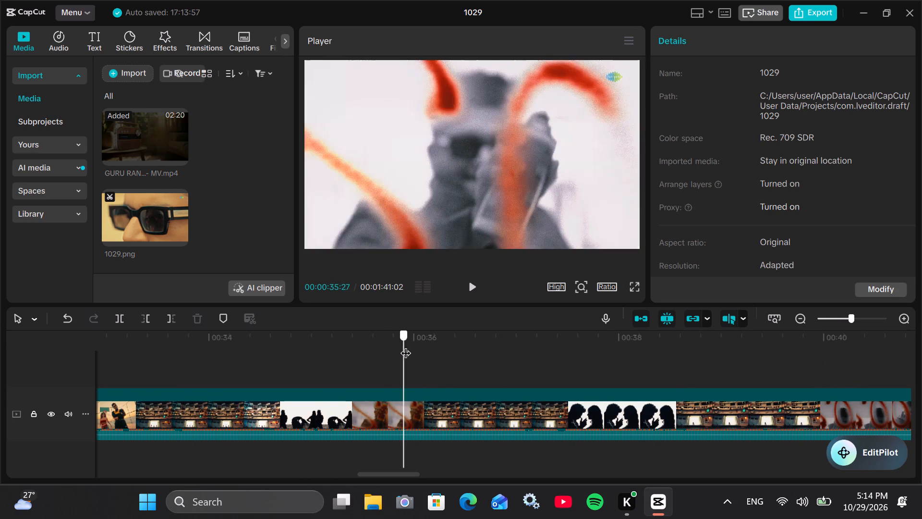
left_click_drag(405, 346, 434, 351)
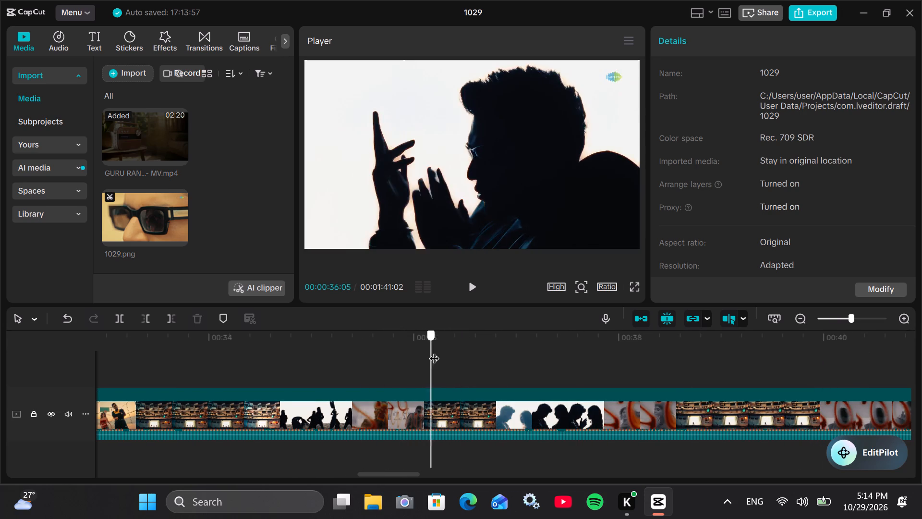
left_click_drag(434, 351, 586, 346)
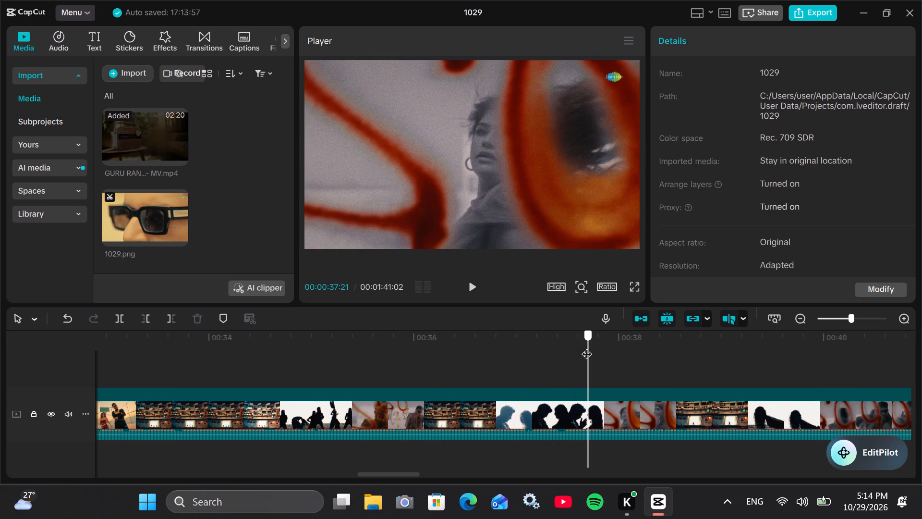
left_click_drag(586, 346, 509, 352)
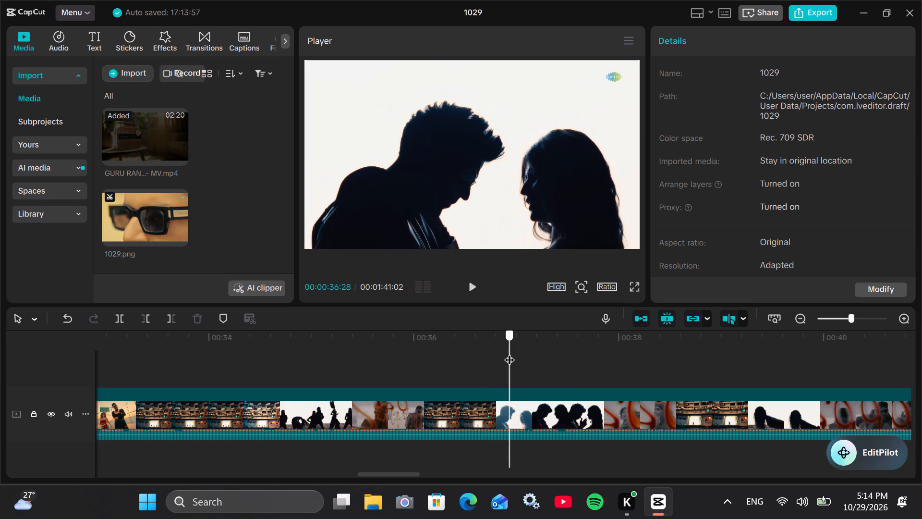
left_click_drag(509, 352, 562, 354)
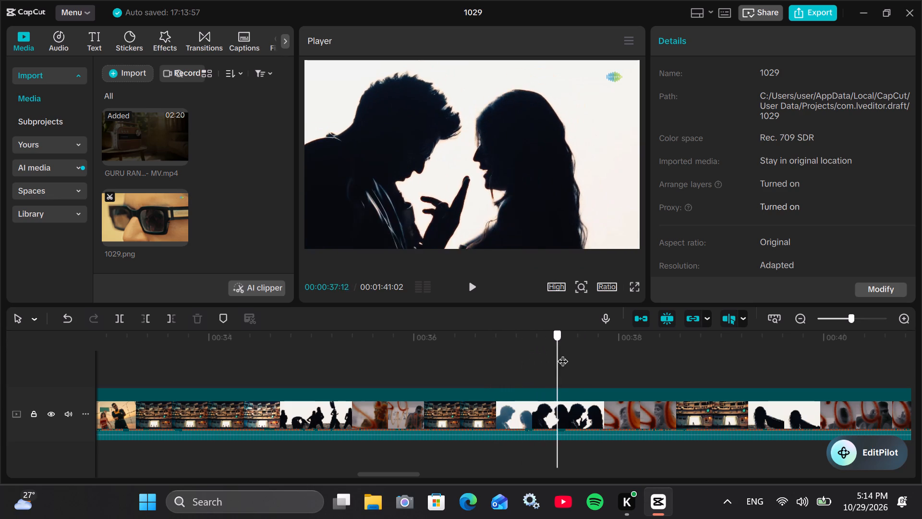
left_click_drag(562, 354, 501, 355)
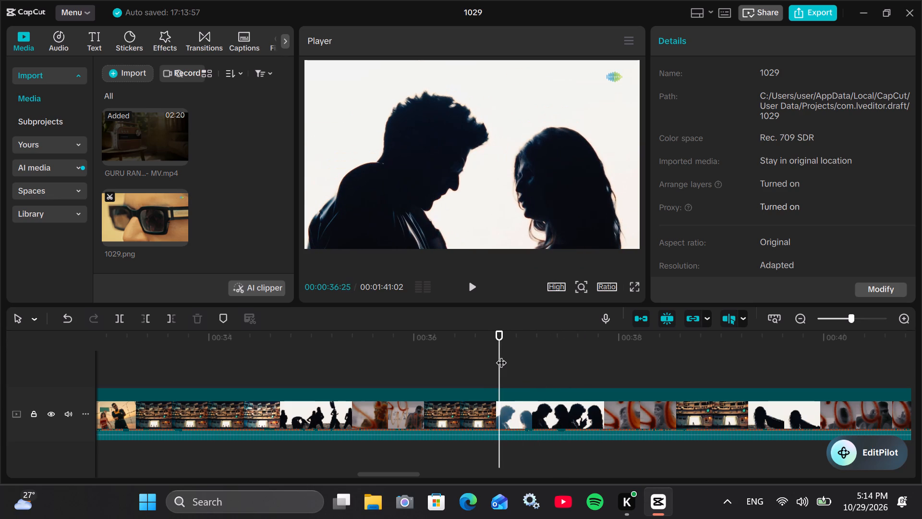
left_click(126, 318)
Split the clip before that cut at 00:00:34:21, where the building shot changes to the three dancers' silhouettes.
left_click(259, 393)
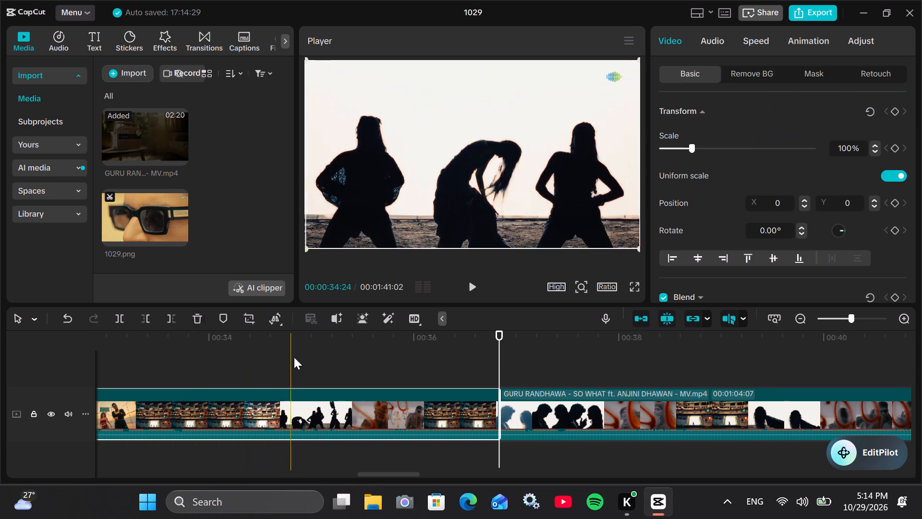
left_click_drag(295, 357, 353, 359)
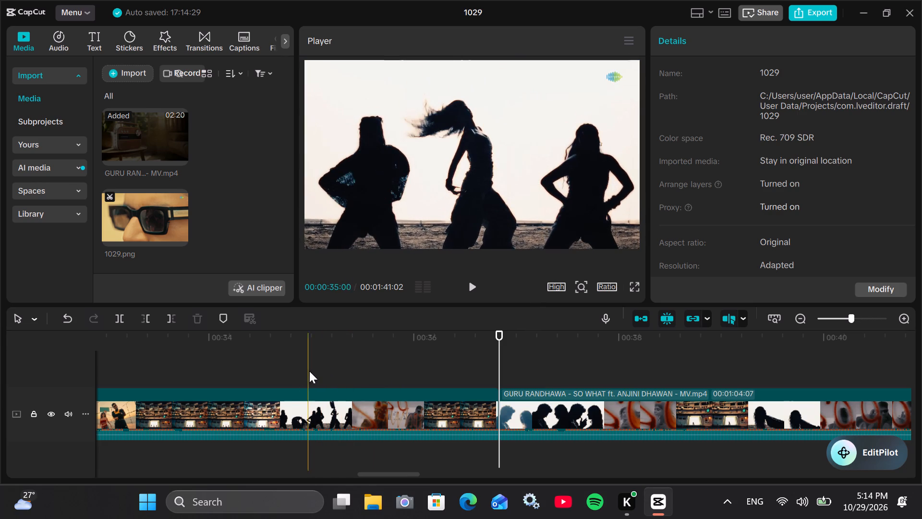
left_click(282, 371)
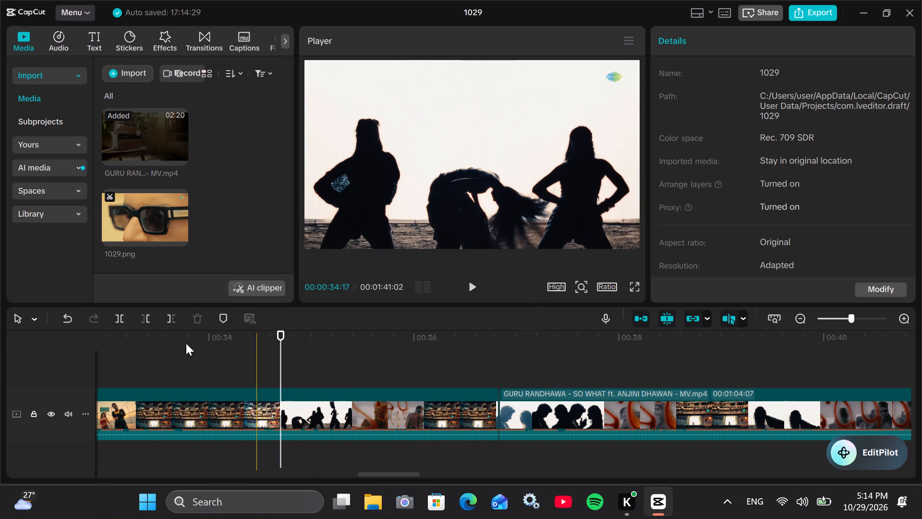
left_click(116, 319)
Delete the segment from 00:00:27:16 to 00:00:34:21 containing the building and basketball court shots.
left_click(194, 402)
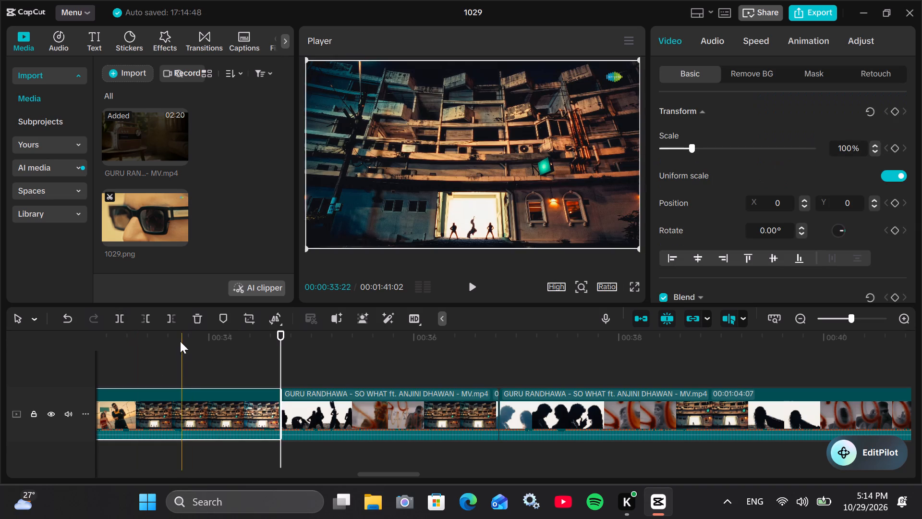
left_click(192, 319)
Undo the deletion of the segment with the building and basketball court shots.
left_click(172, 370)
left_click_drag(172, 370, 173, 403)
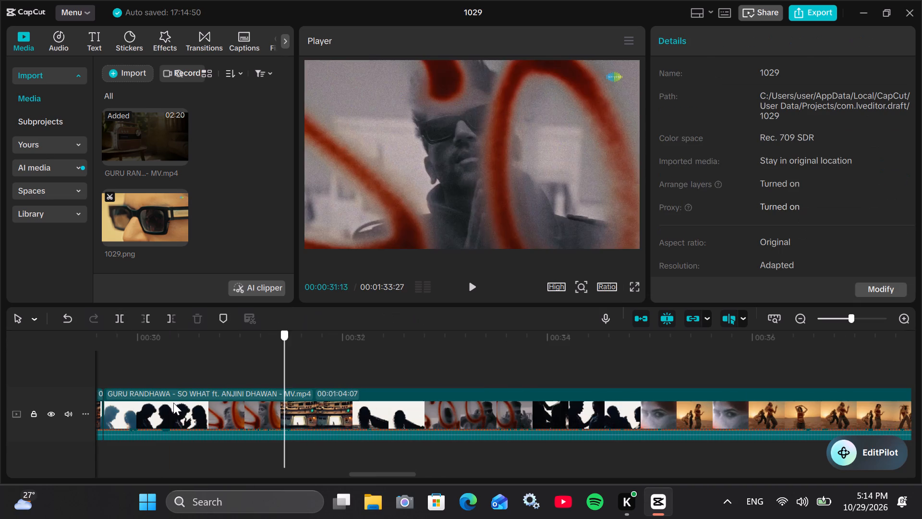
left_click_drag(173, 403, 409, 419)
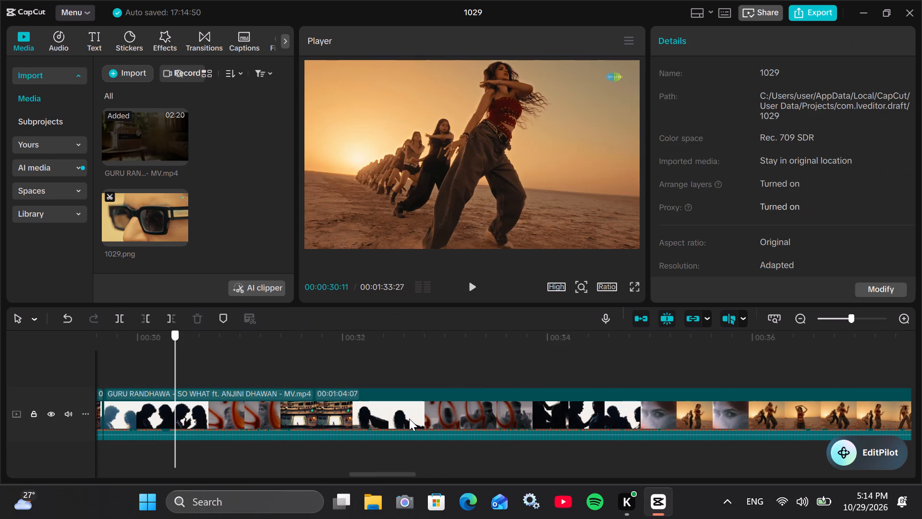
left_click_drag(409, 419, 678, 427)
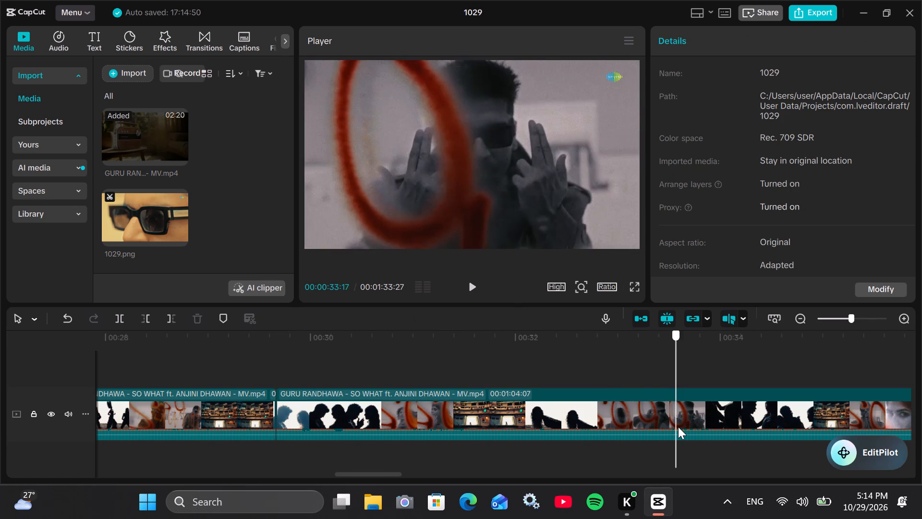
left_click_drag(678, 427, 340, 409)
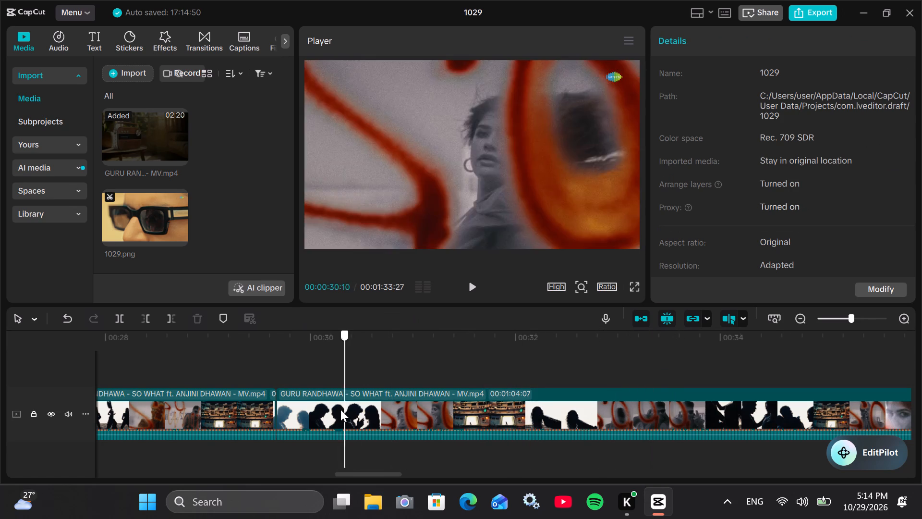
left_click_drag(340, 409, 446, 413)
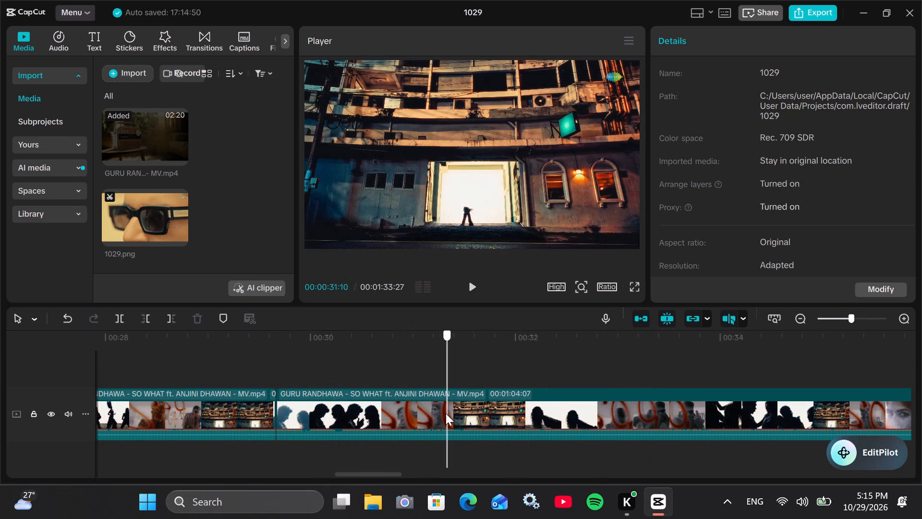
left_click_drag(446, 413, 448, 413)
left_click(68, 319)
Delete the segment from 00:00:27:16 to 00:00:34:21 containing the building and basketball court shots, directly before the three dancers' silhouettes.
left_click(225, 355)
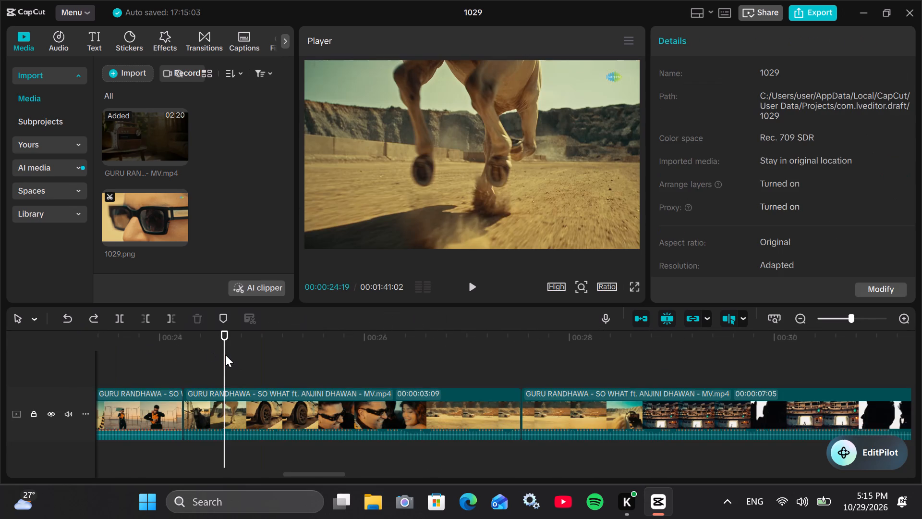
left_click_drag(225, 355, 764, 383)
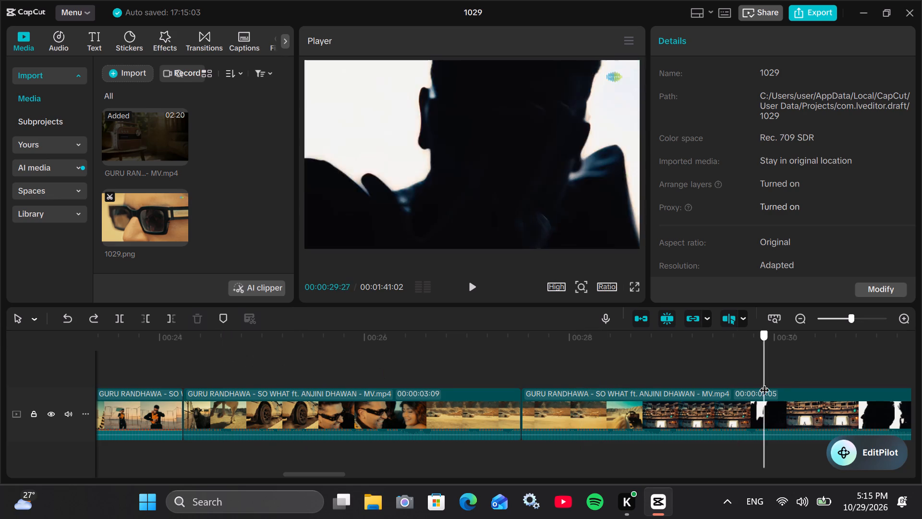
left_click_drag(764, 383, 362, 388)
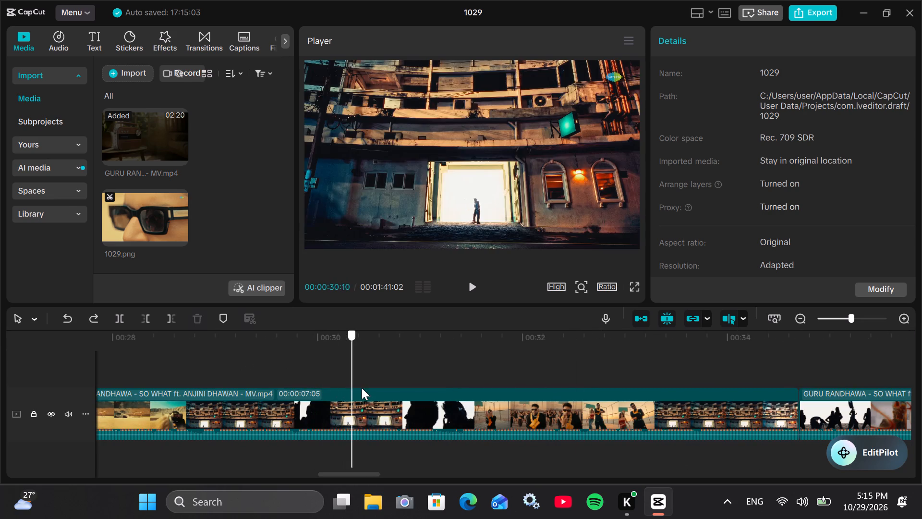
left_click_drag(362, 388, 349, 388)
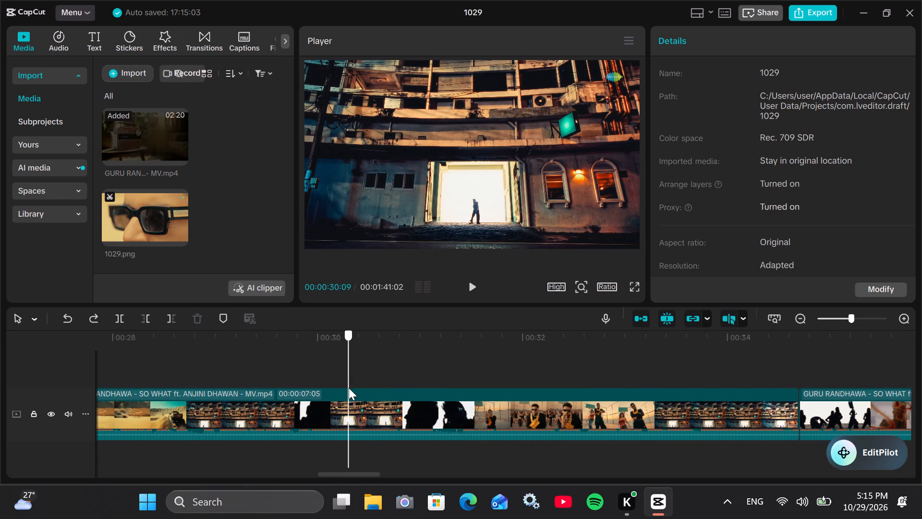
left_click_drag(349, 388, 268, 381)
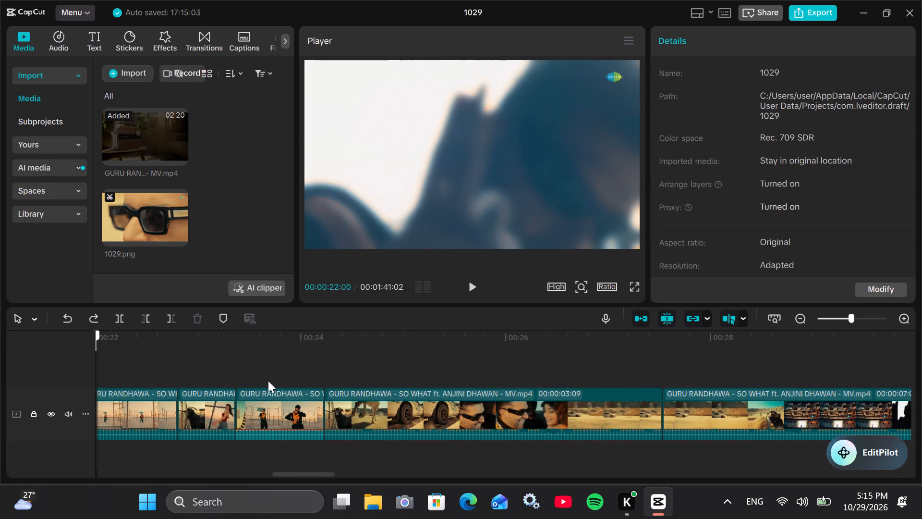
left_click_drag(268, 381, 902, 432)
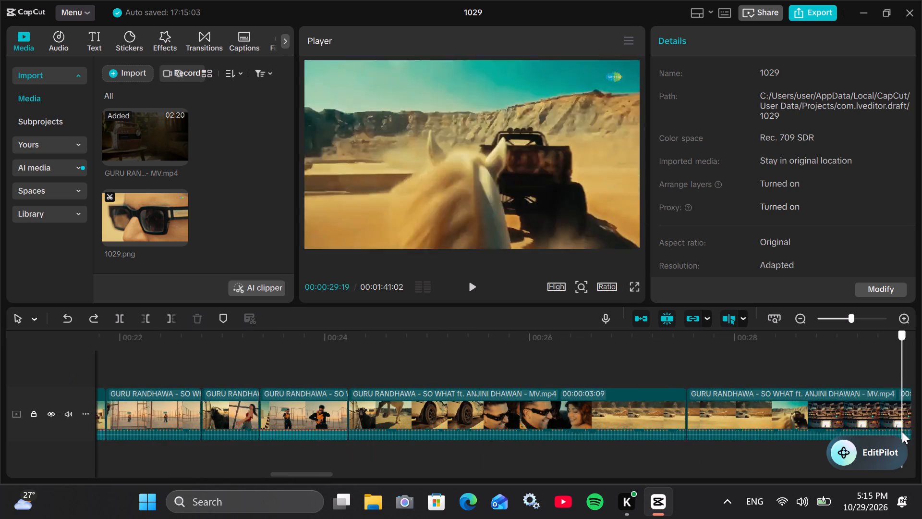
left_click_drag(902, 432, 766, 427)
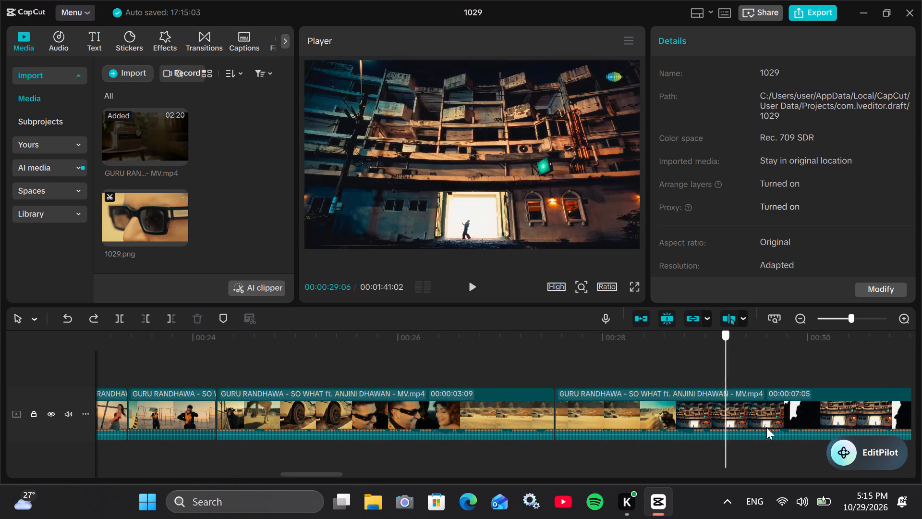
left_click_drag(766, 427, 537, 451)
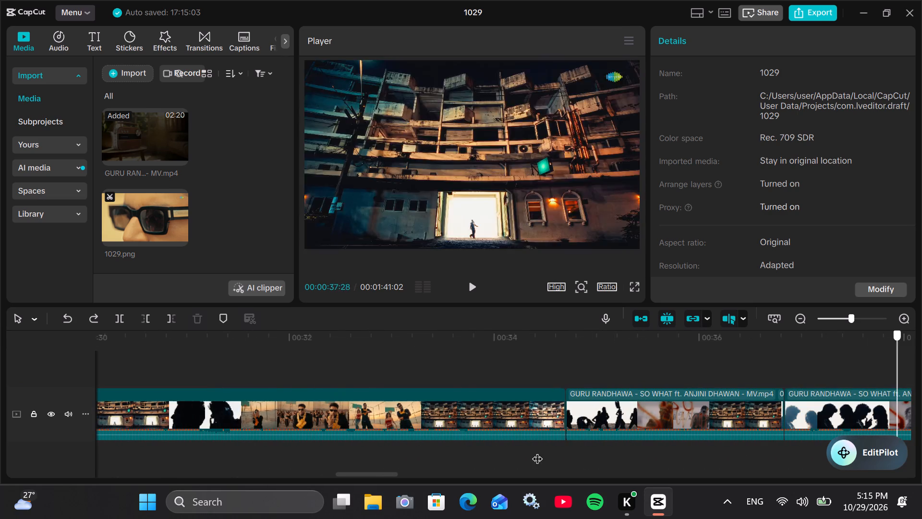
left_click_drag(537, 451, 554, 431)
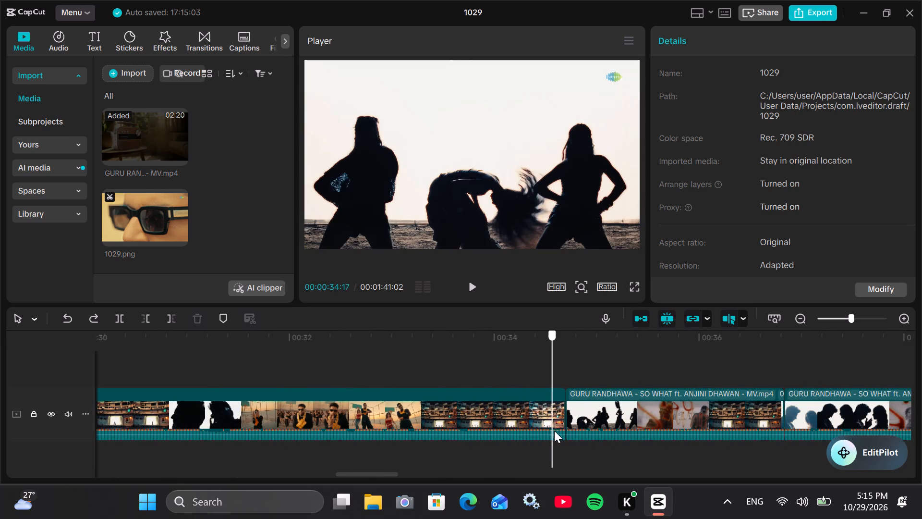
left_click_drag(554, 431, 530, 434)
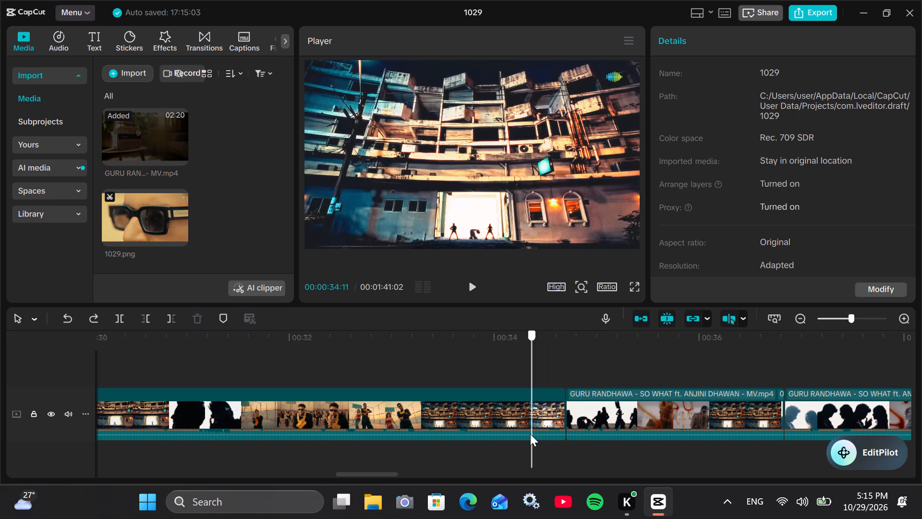
left_click_drag(530, 434, 566, 433)
left_click(478, 433)
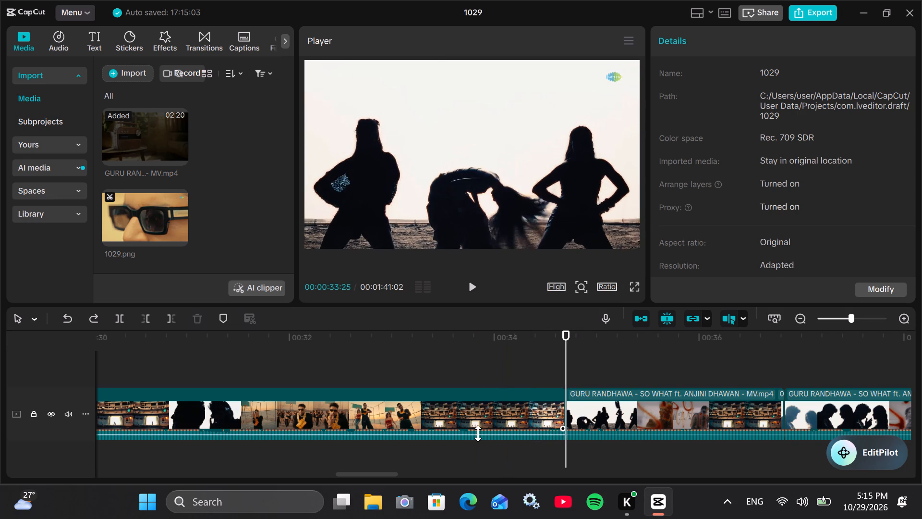
left_click(193, 323)
Split the clip with the dancers' silhouettes at 00:00:28:28, where the red graffiti shot changes to the man's silhouette with raised hands.
left_click(170, 347)
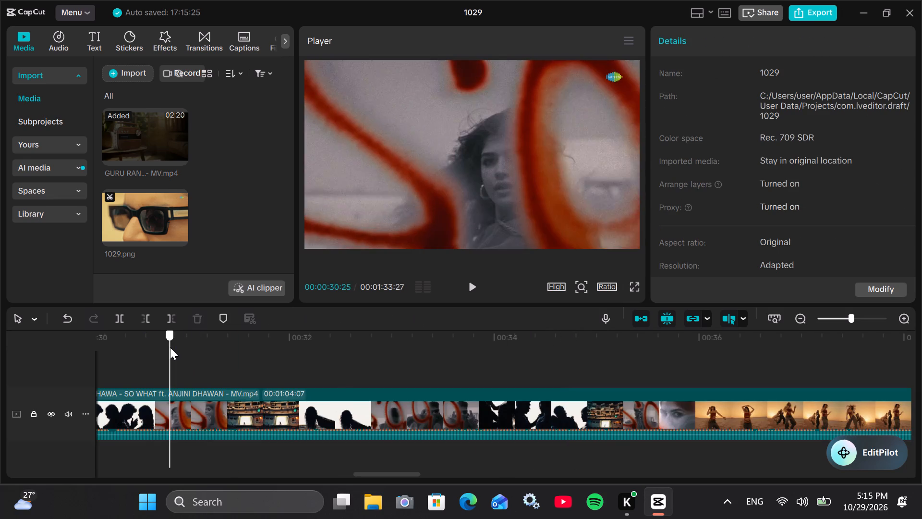
left_click_drag(170, 347, 509, 369)
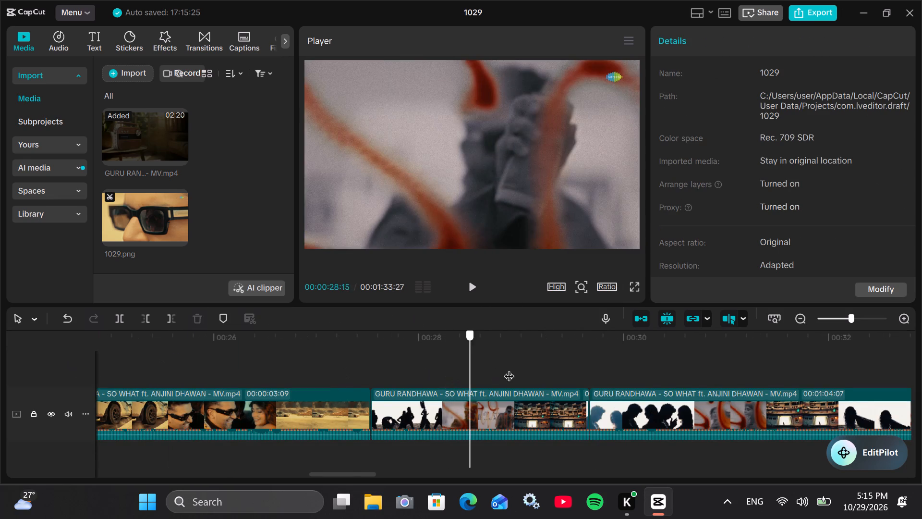
left_click_drag(509, 369, 491, 377)
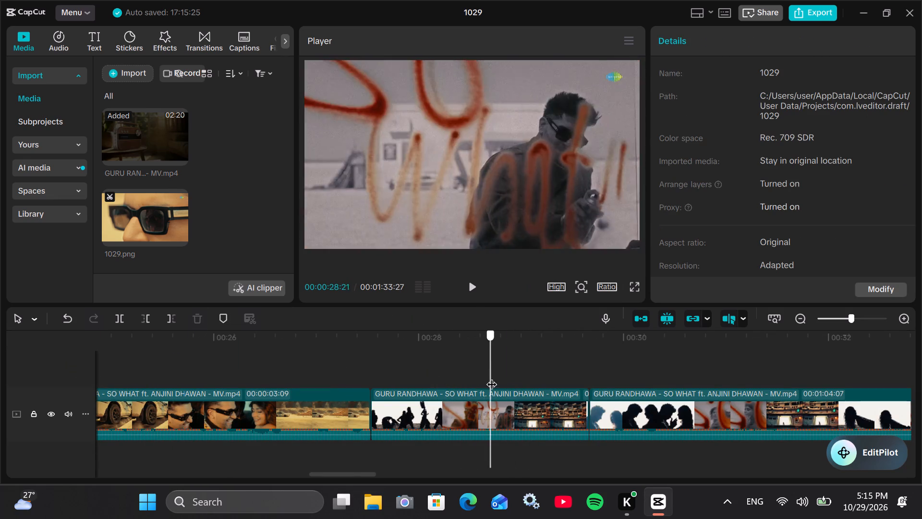
left_click_drag(491, 377, 514, 374)
left_click(114, 314)
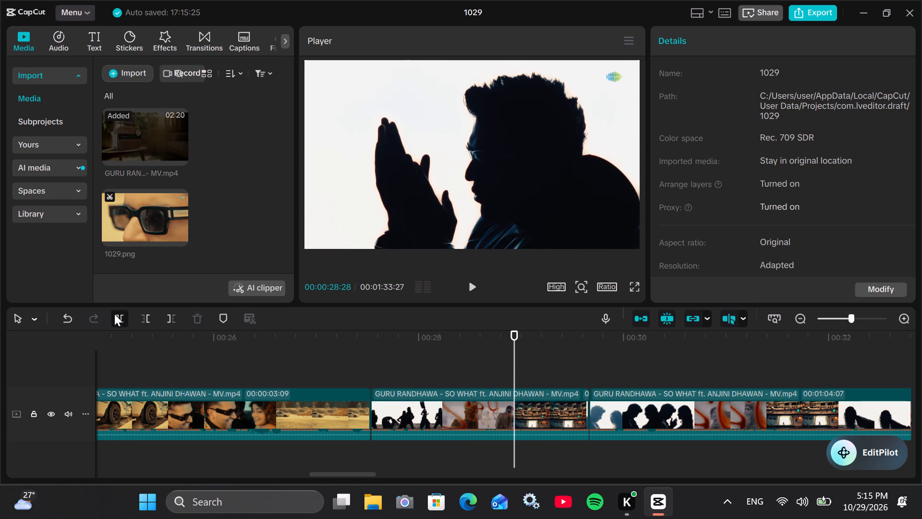
Delete the short segment from 00:00:28:28 to 00:00:29:20 containing the building shot.
left_click_drag(513, 361, 526, 361)
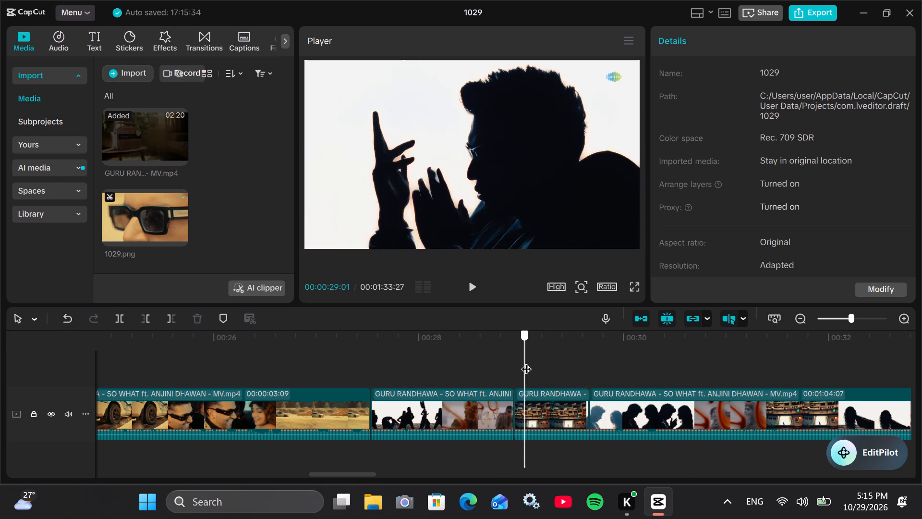
left_click_drag(526, 361, 586, 369)
left_click(565, 419)
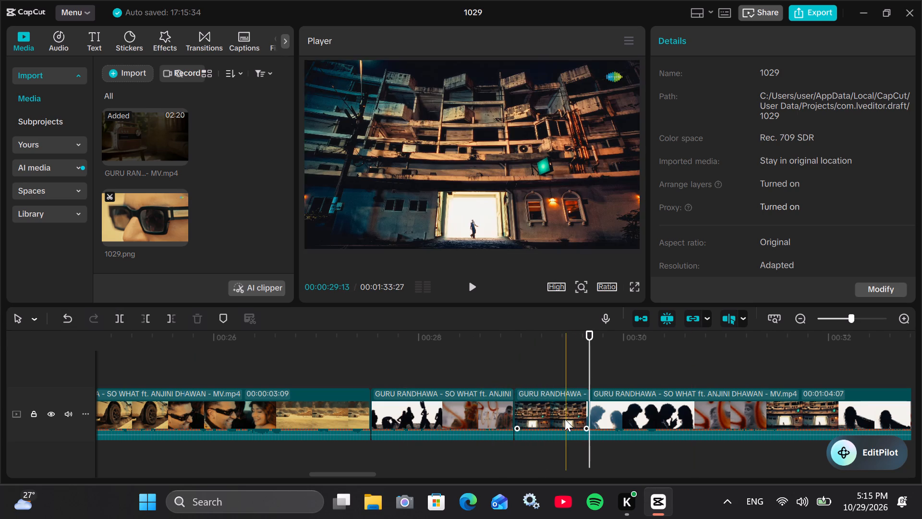
left_click(195, 317)
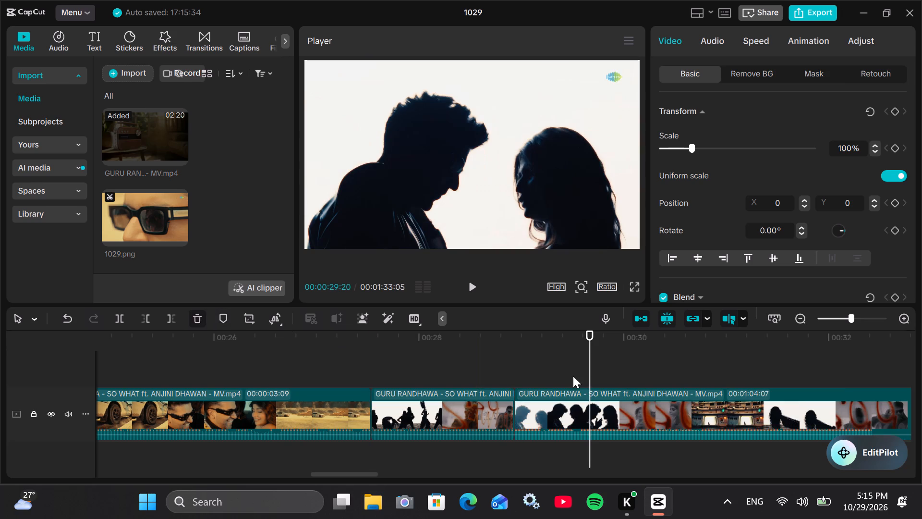
Split the last video clip at 00:00:29:22, in the shot of the couple's facing silhouettes just before the red graffiti shot.
left_click(511, 372)
left_click_drag(510, 371, 549, 371)
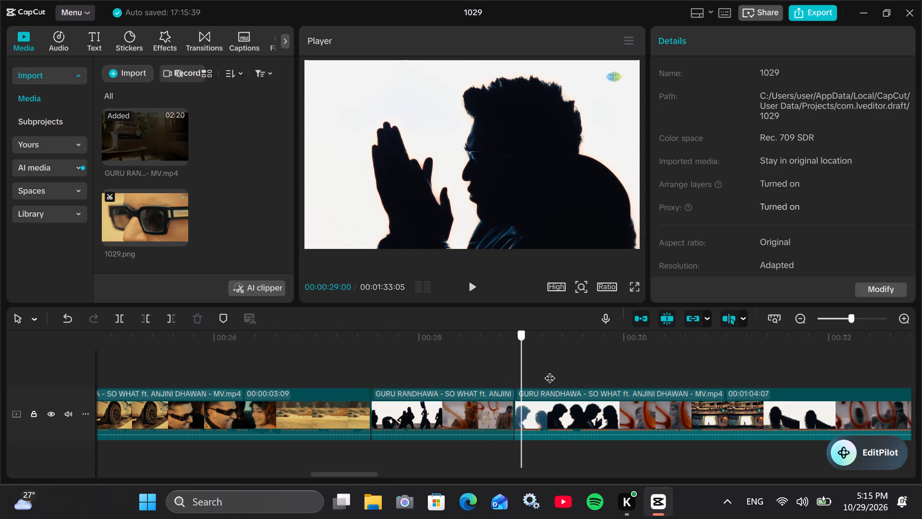
left_click_drag(549, 371, 710, 367)
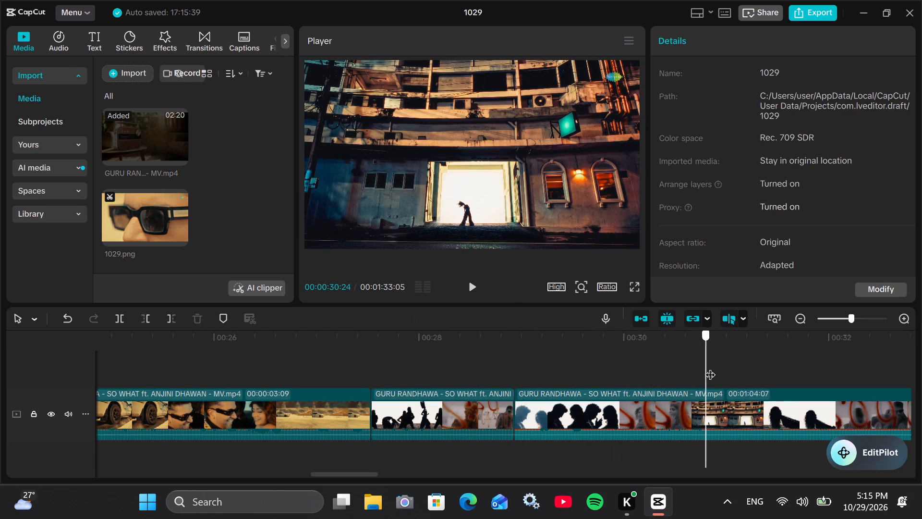
left_click_drag(710, 367, 667, 366)
left_click(617, 366)
left_click_drag(617, 366, 601, 369)
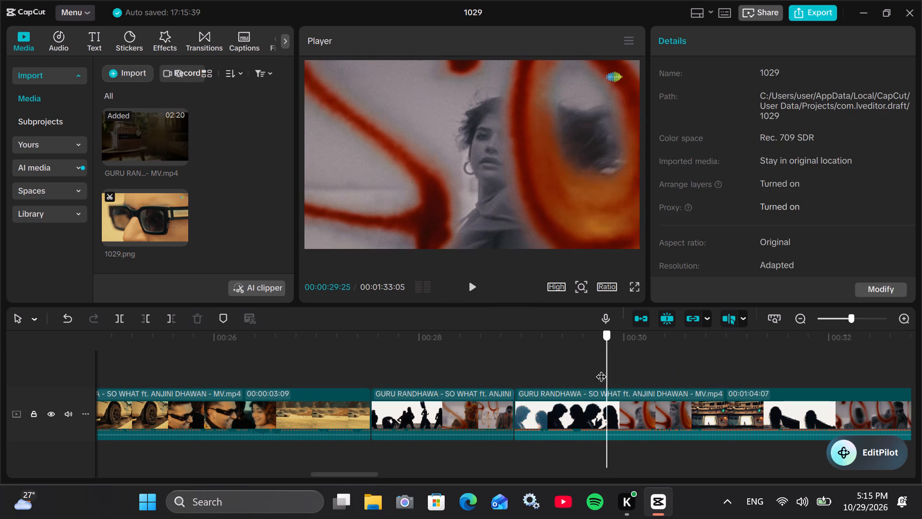
left_click_drag(601, 369, 611, 372)
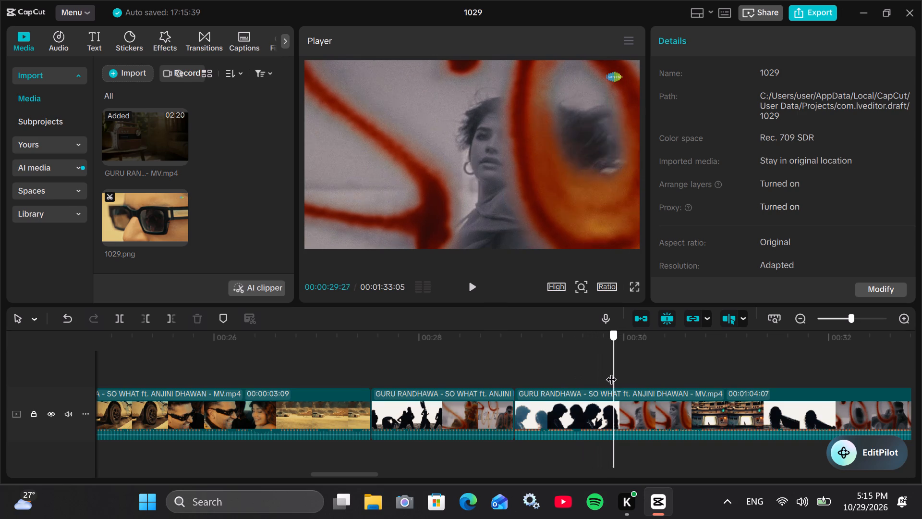
left_click_drag(611, 372, 595, 374)
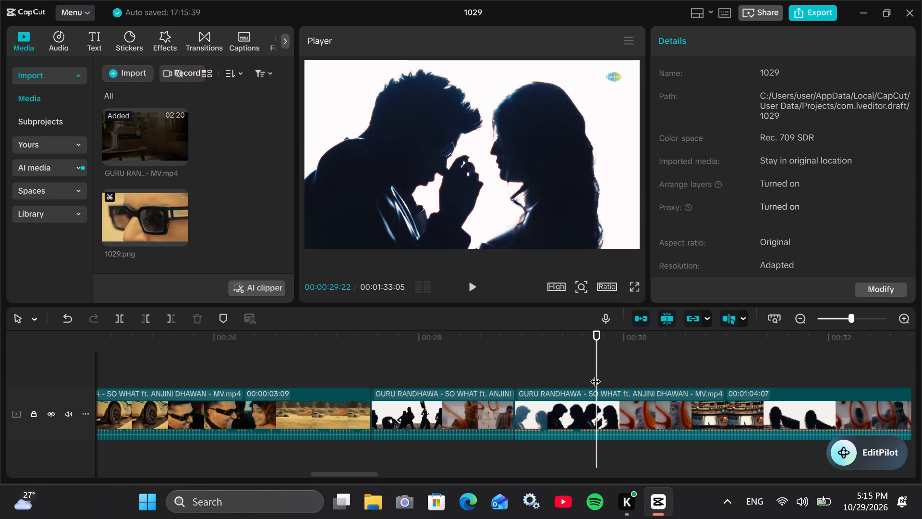
left_click(122, 319)
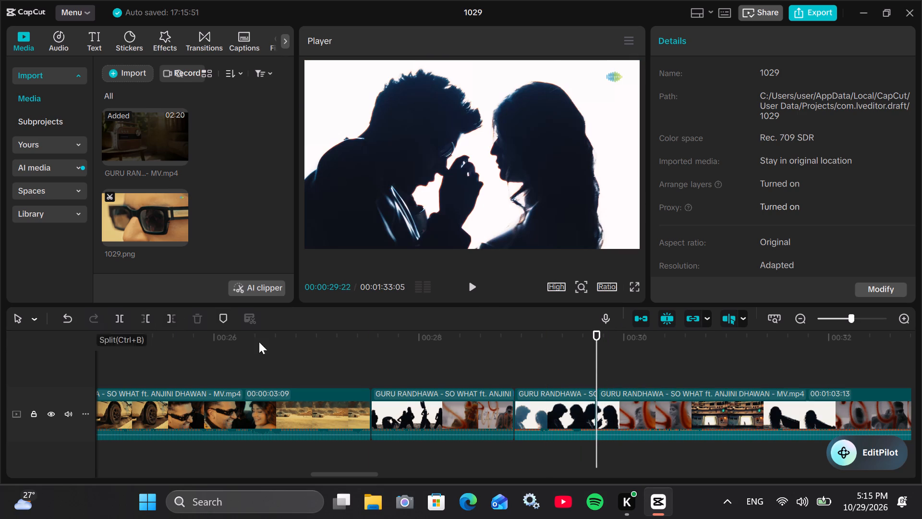
Split the last video clip at 00:00:33:29, where the couple's silhouettes shot changes to the wide building shot.
left_click_drag(595, 336, 704, 341)
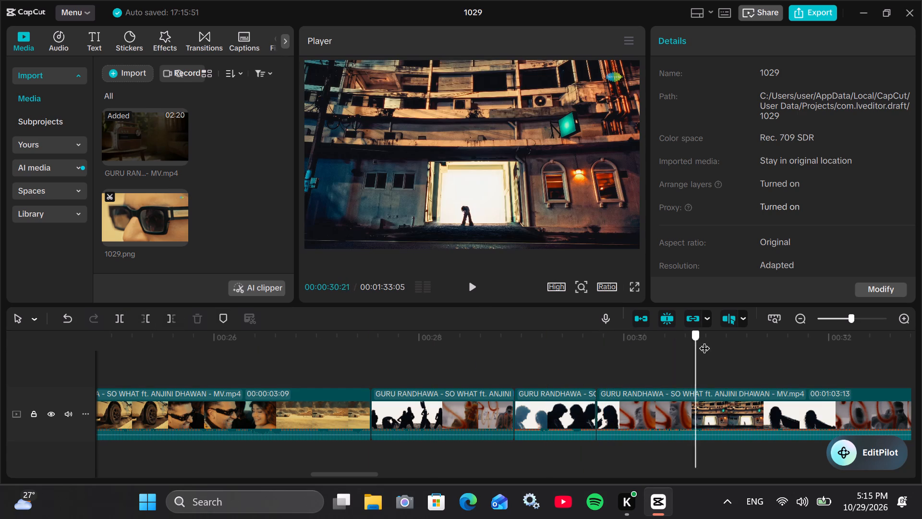
left_click_drag(704, 341, 871, 344)
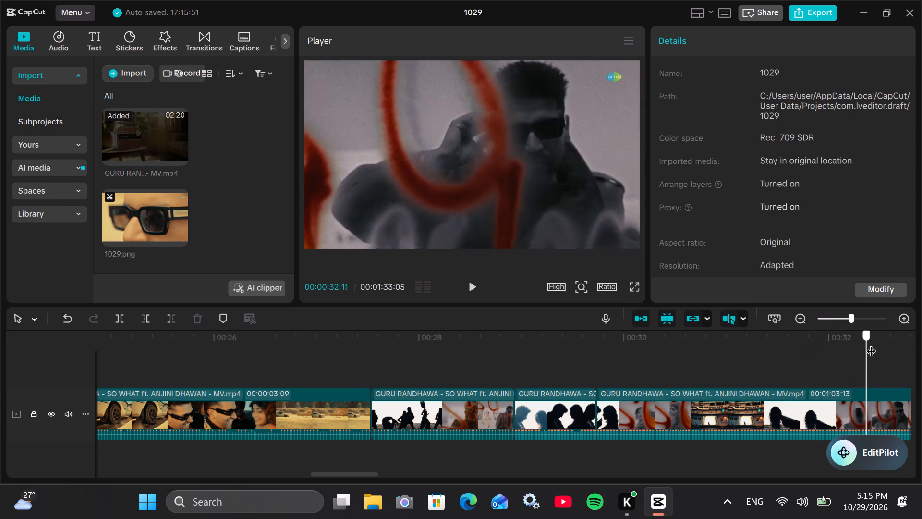
left_click_drag(871, 344, 291, 351)
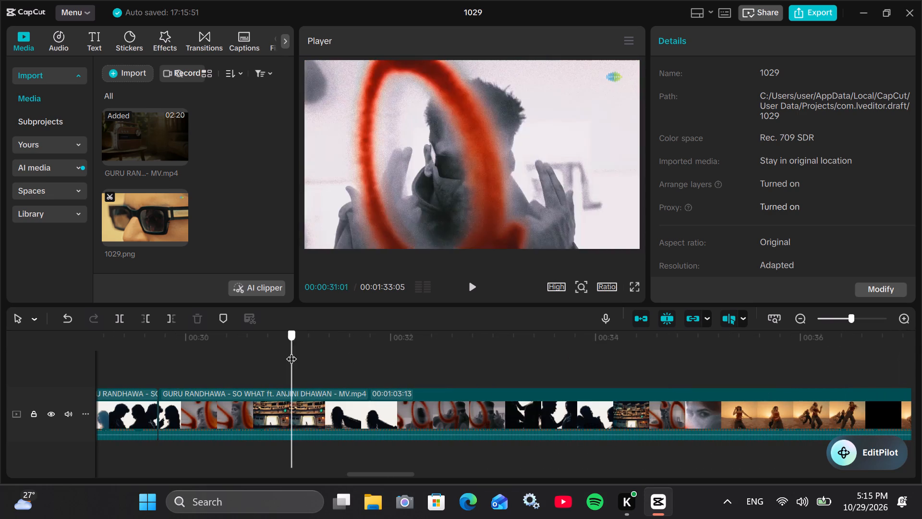
left_click_drag(291, 351, 462, 353)
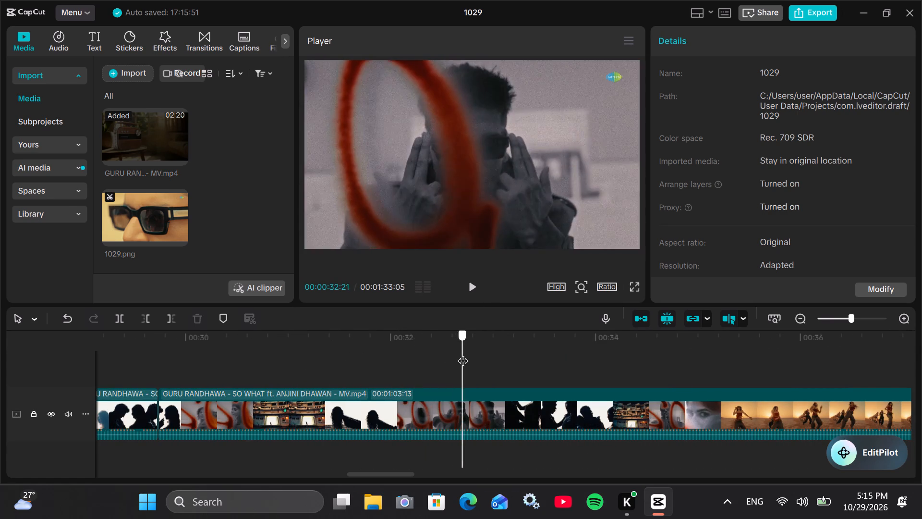
left_click_drag(462, 353, 567, 356)
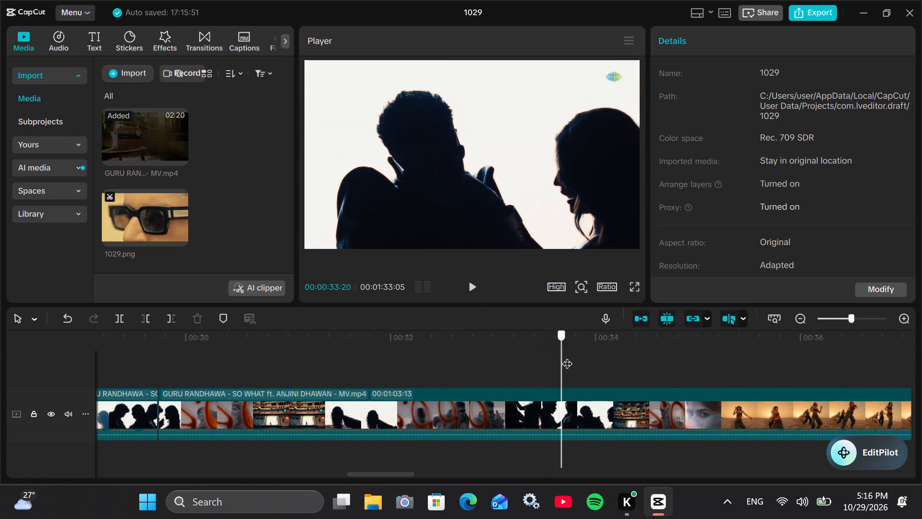
left_click_drag(567, 356, 707, 364)
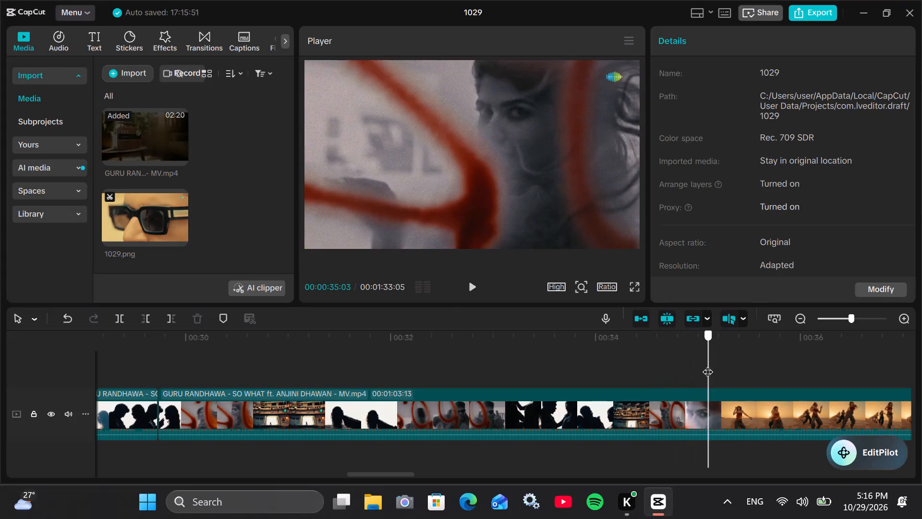
left_click_drag(707, 364, 659, 365)
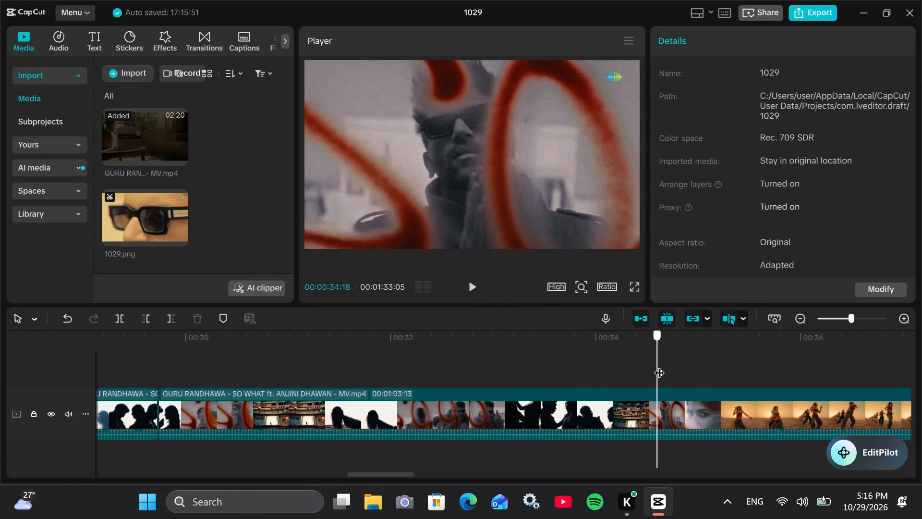
left_click_drag(659, 365, 509, 371)
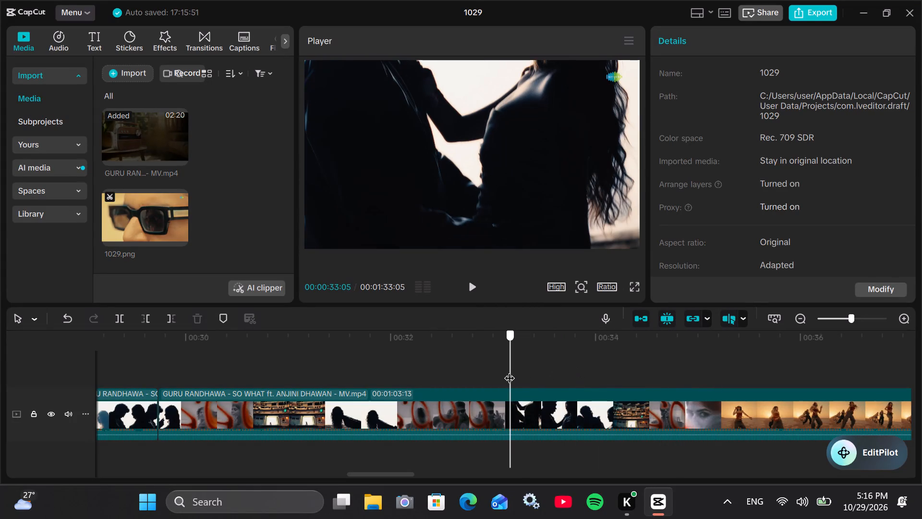
left_click_drag(509, 371, 569, 371)
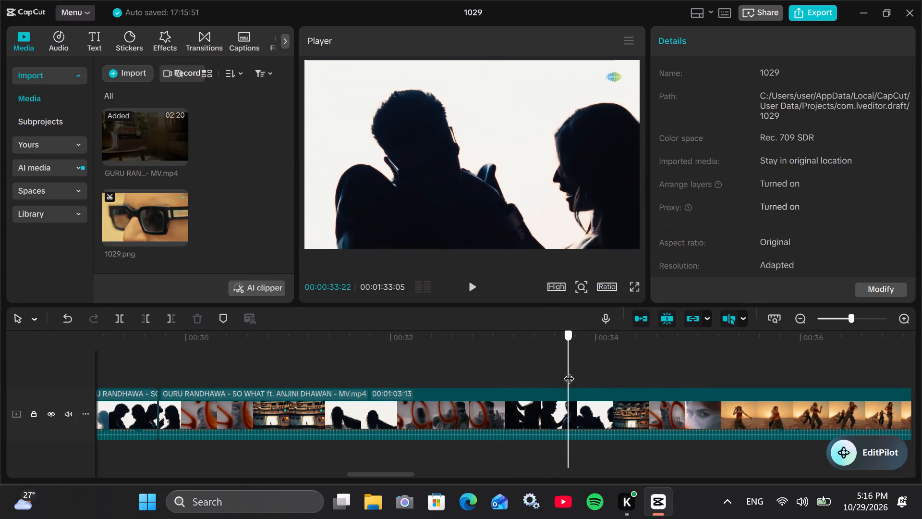
left_click_drag(569, 371, 610, 367)
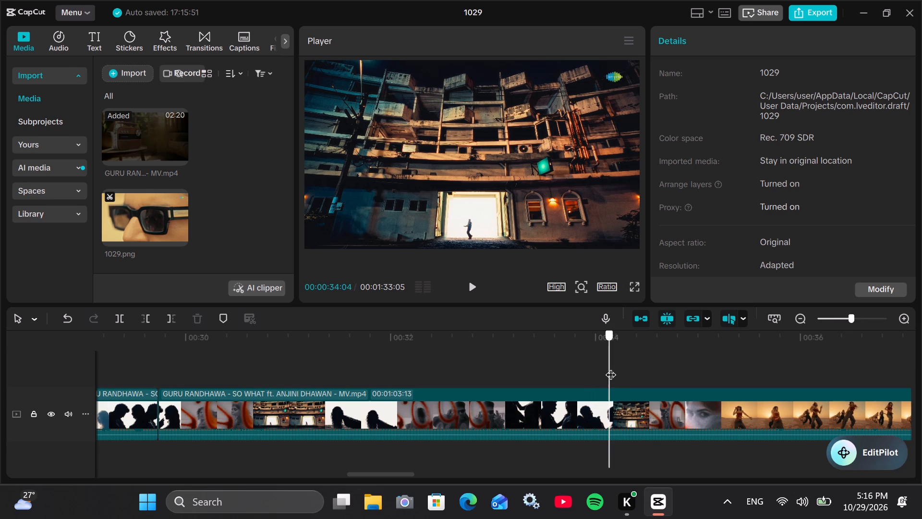
left_click_drag(610, 367, 623, 368)
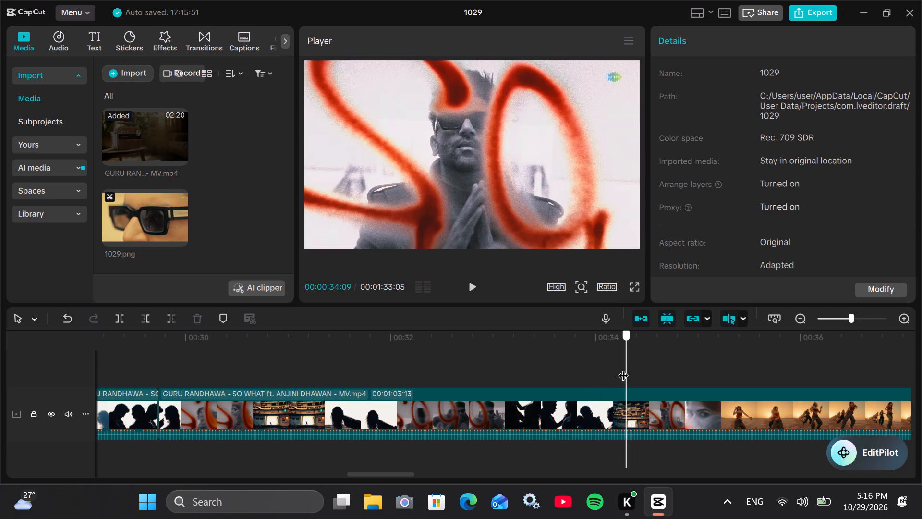
left_click_drag(623, 368, 626, 368)
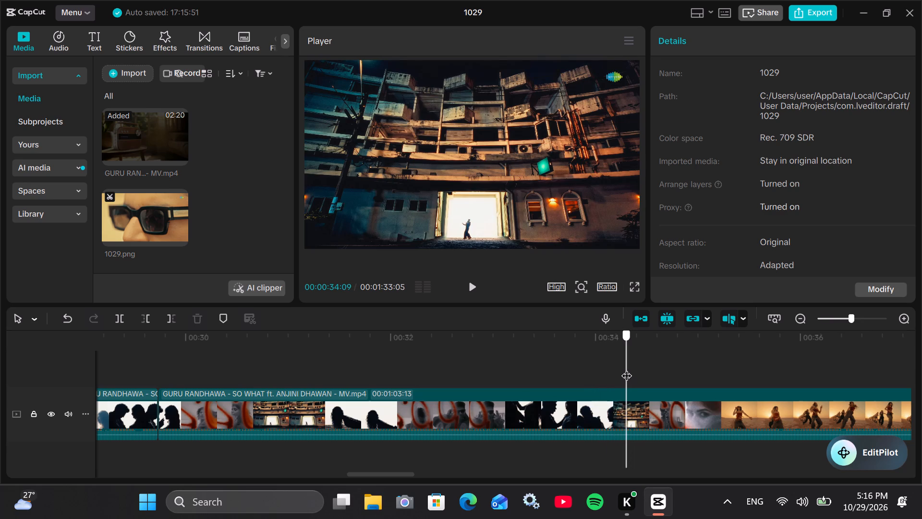
left_click_drag(626, 368, 594, 372)
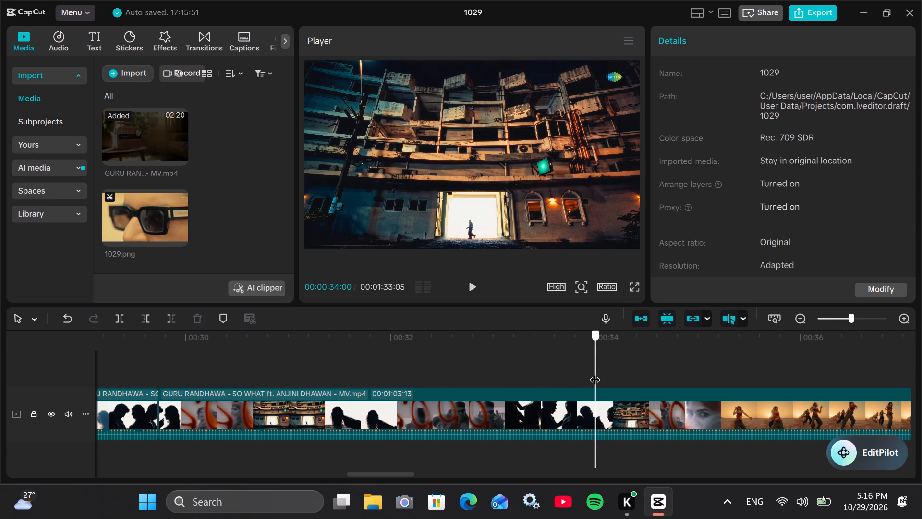
left_click_drag(594, 372, 588, 374)
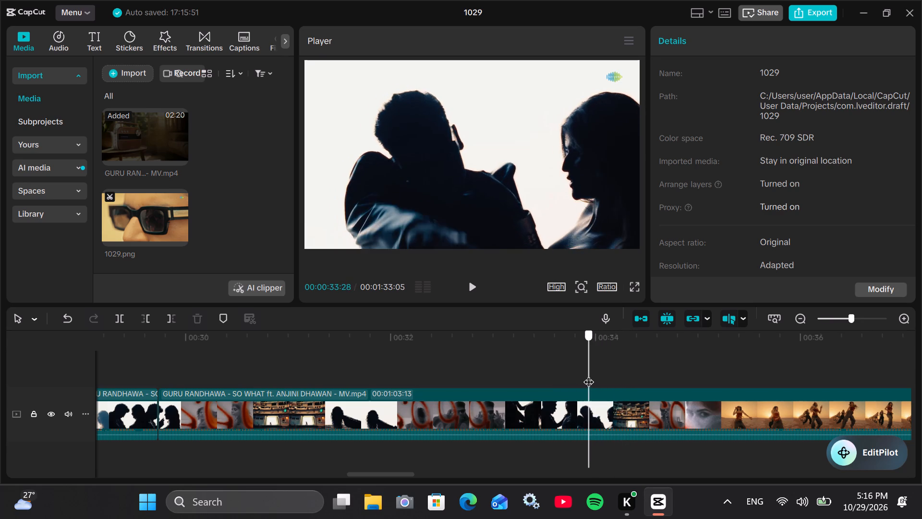
left_click_drag(588, 374, 591, 374)
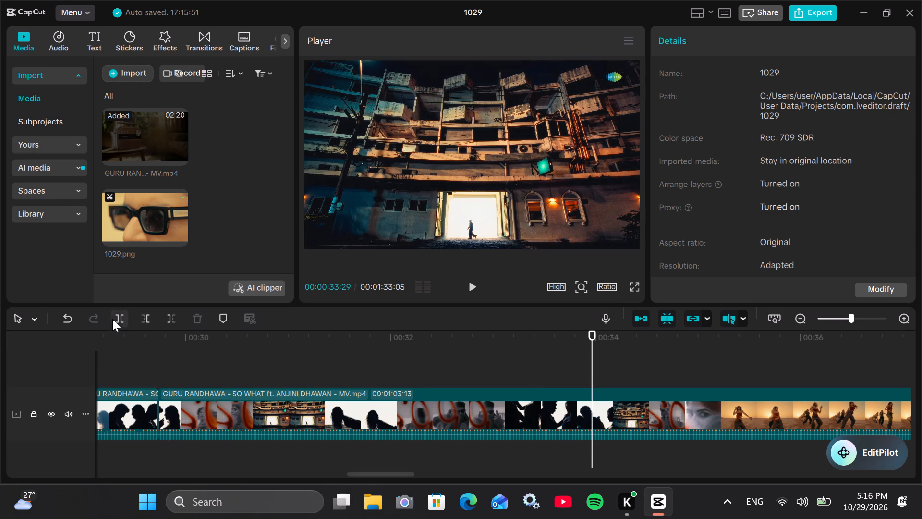
left_click(112, 319)
Delete the segment from 00:00:29:22 to 00:00:33:29 containing the red graffiti, building and couple's silhouette shots.
left_click(328, 415)
left_click(195, 319)
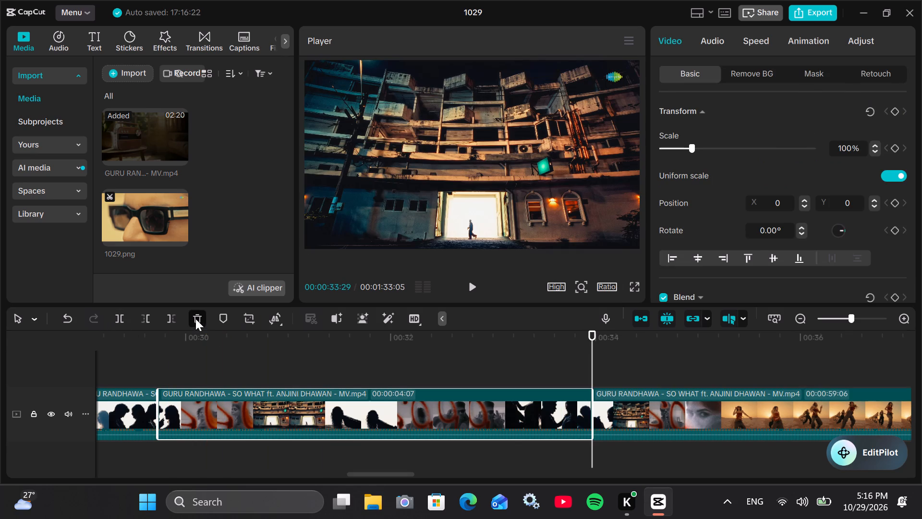
Examine the desert dance shots between about 00:00:30 and 00:00:39 to find the next cut point.
left_click(194, 351)
left_click_drag(194, 351, 282, 356)
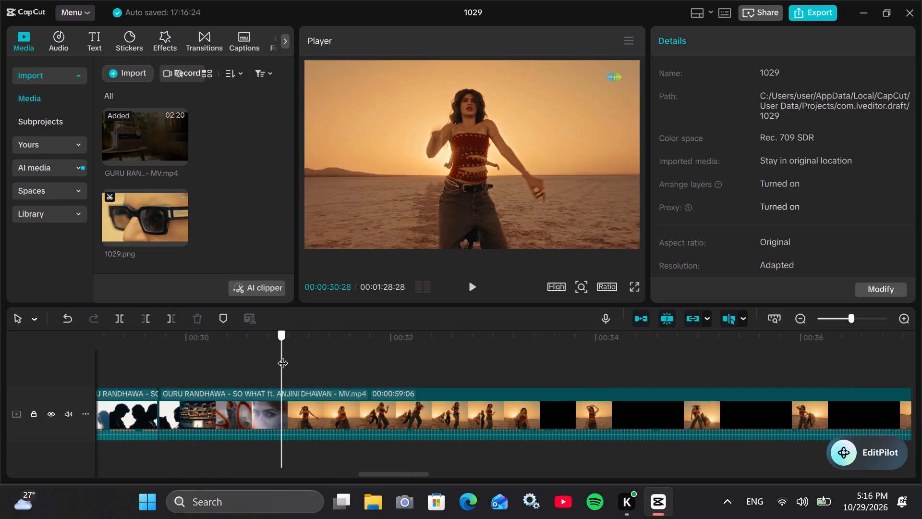
left_click_drag(282, 356, 477, 364)
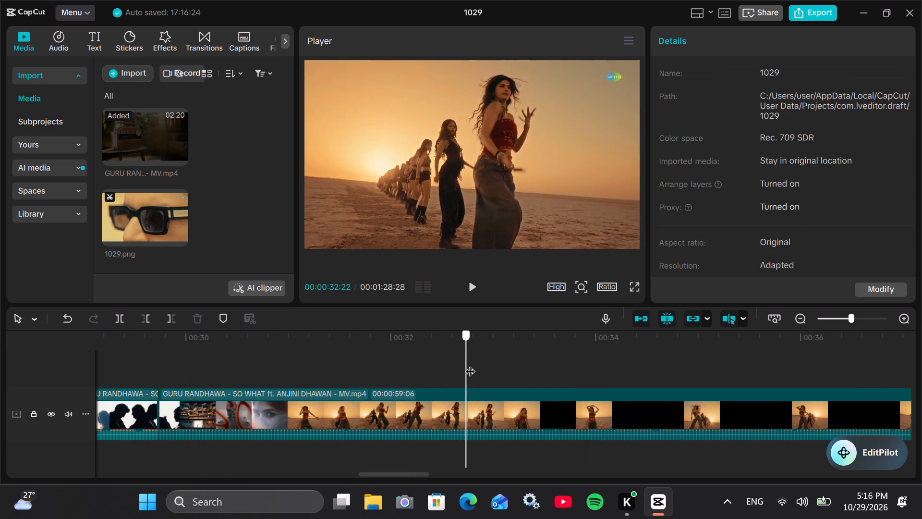
left_click_drag(477, 364, 644, 374)
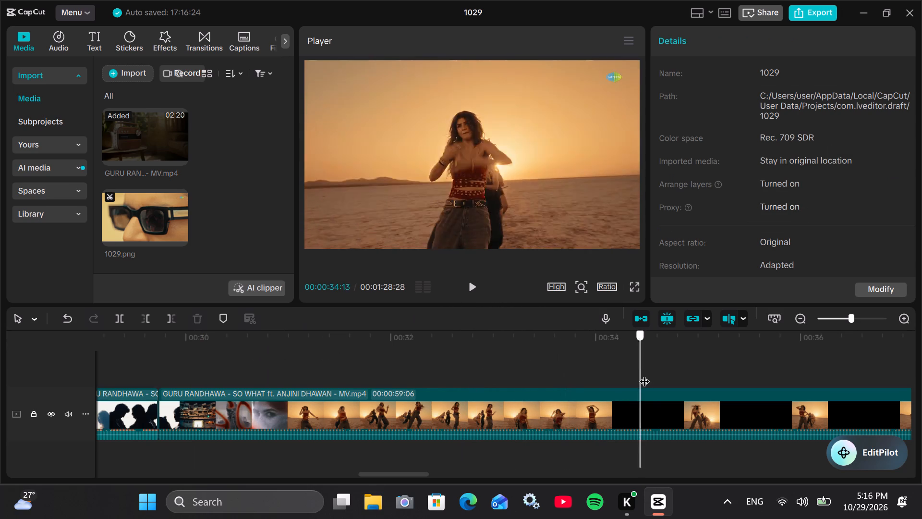
left_click_drag(644, 374, 822, 371)
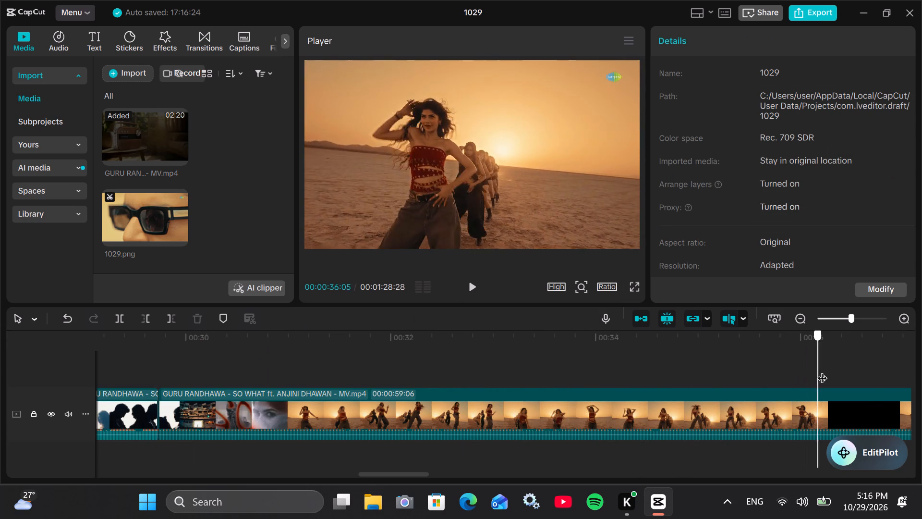
left_click_drag(822, 371, 387, 365)
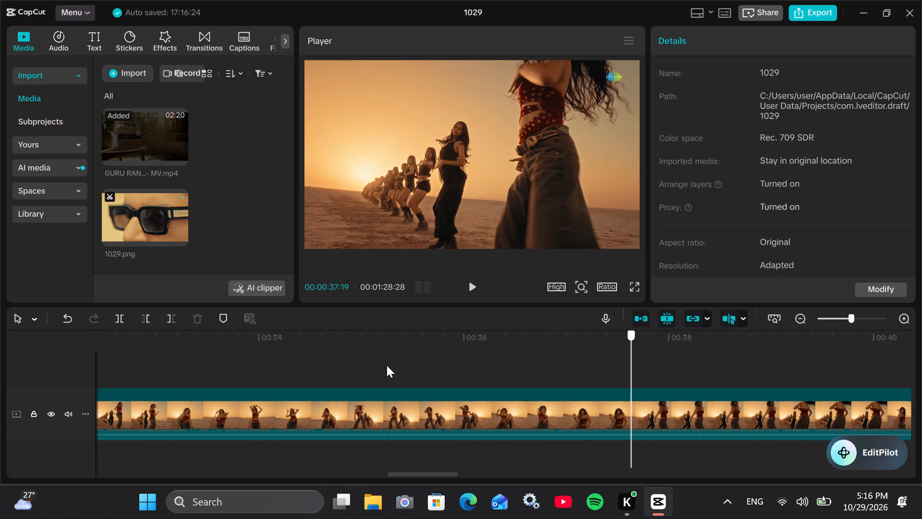
left_click_drag(387, 365, 313, 363)
left_click(313, 363)
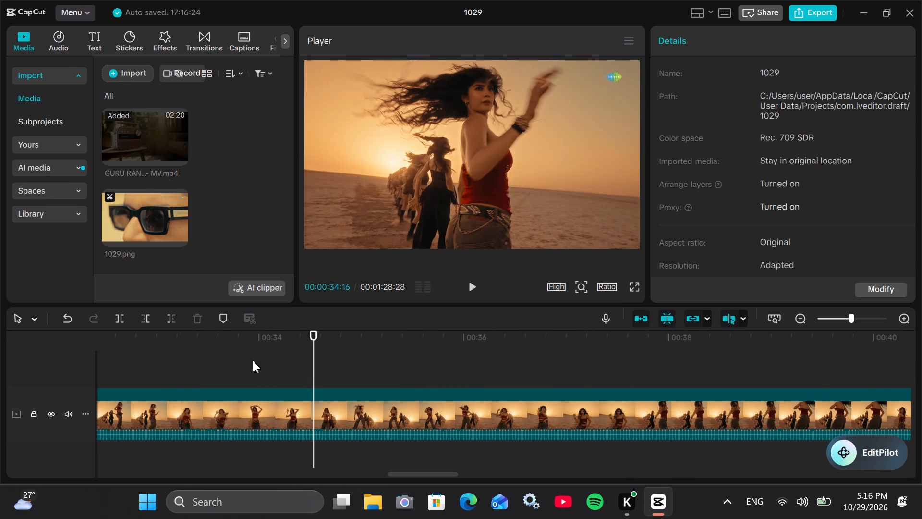
left_click(158, 359)
left_click_drag(153, 359, 264, 370)
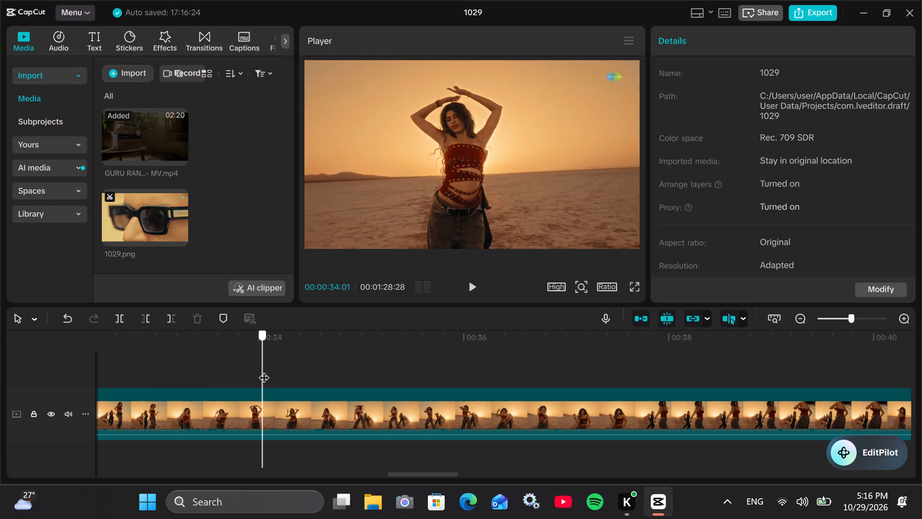
left_click_drag(264, 370, 385, 373)
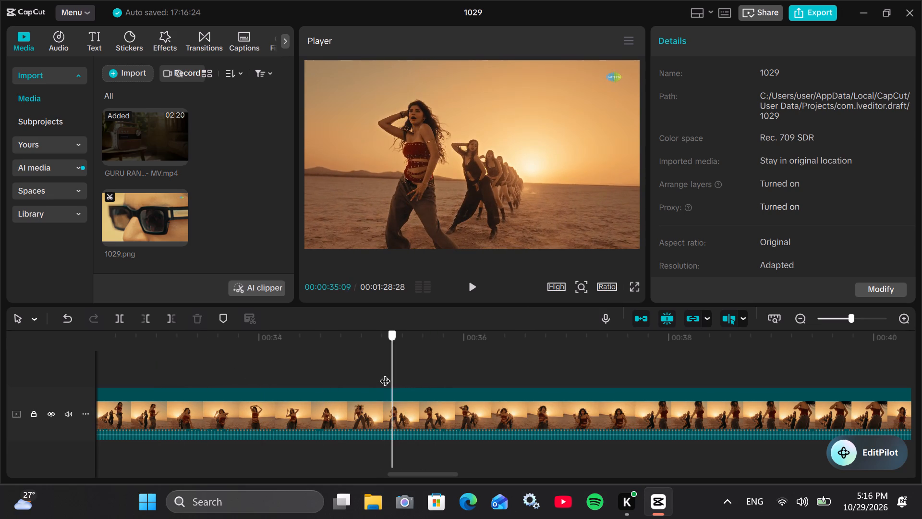
left_click_drag(385, 373, 349, 378)
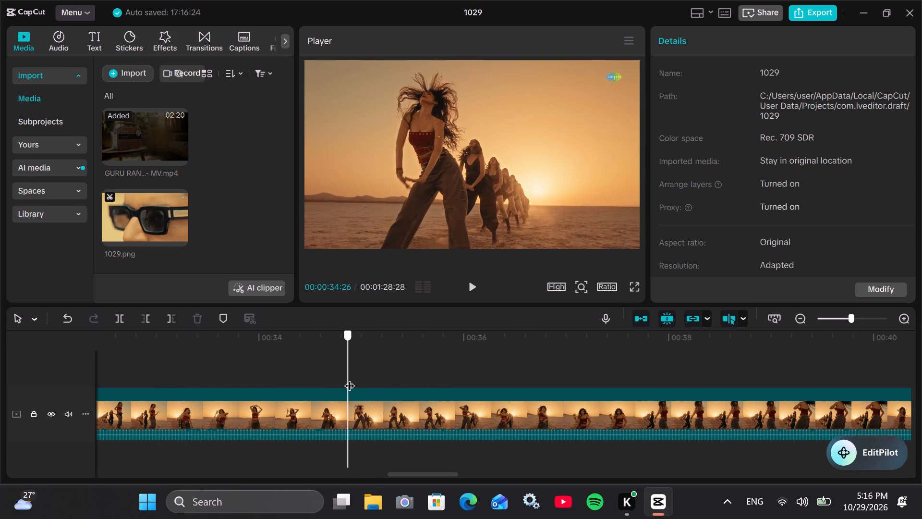
left_click_drag(349, 378, 372, 377)
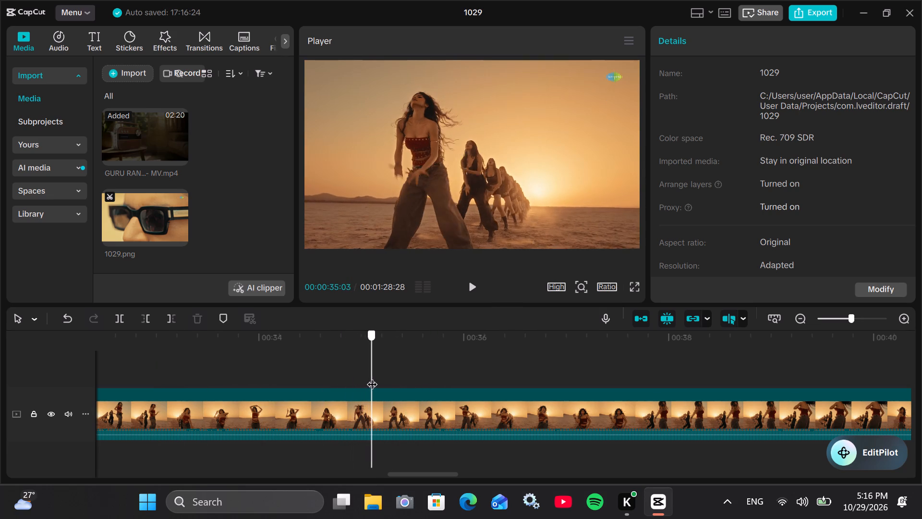
left_click_drag(372, 377, 437, 375)
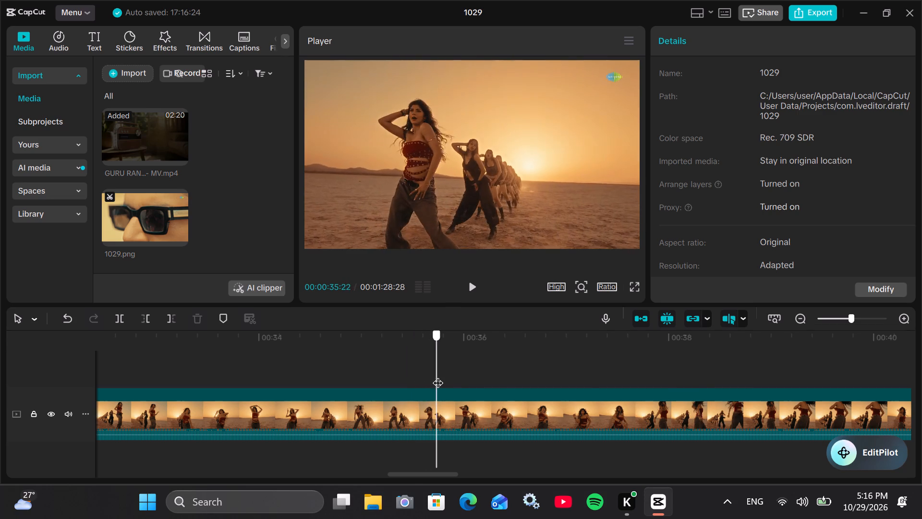
left_click_drag(437, 375, 596, 378)
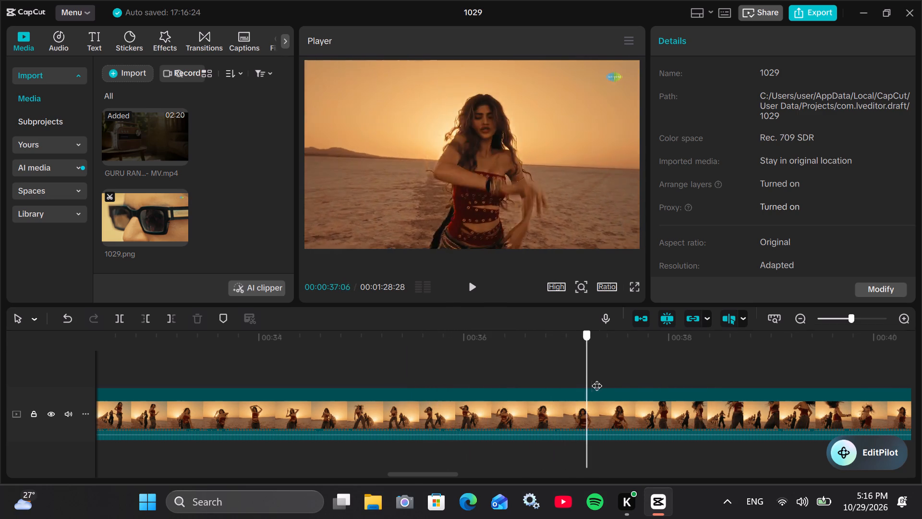
left_click_drag(596, 378, 866, 370)
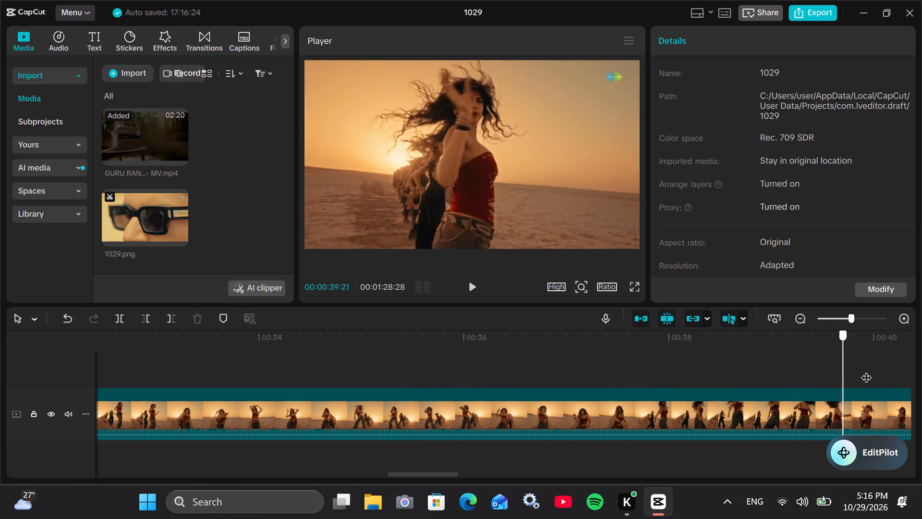
Split the last video clip at 00:00:34:26, in the desert shot of the woman in red dancing before the row of dancers.
left_click_drag(866, 370, 278, 351)
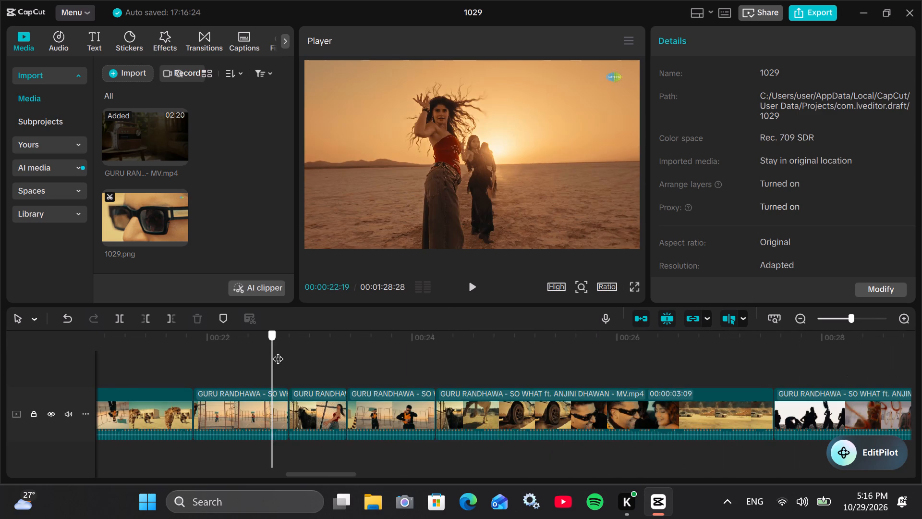
left_click_drag(278, 351, 921, 382)
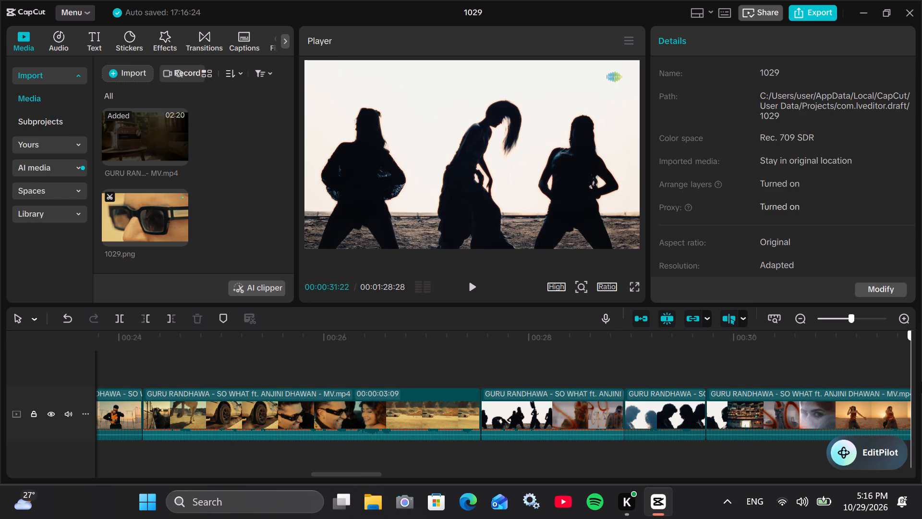
left_click_drag(921, 382, 194, 372)
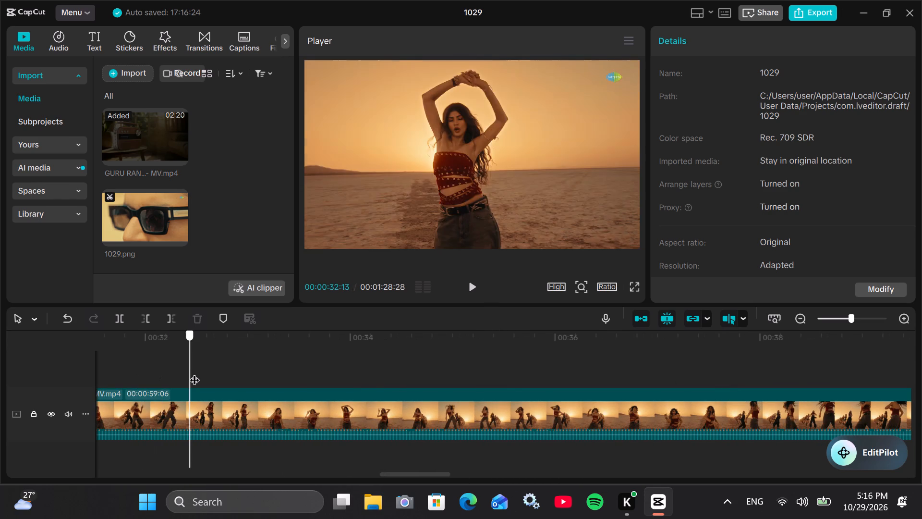
left_click_drag(194, 372, 516, 384)
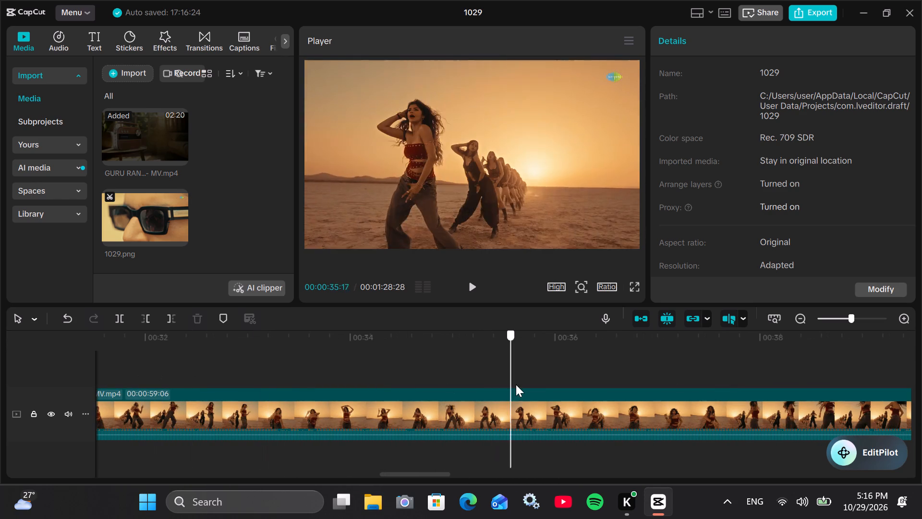
left_click_drag(516, 384, 455, 389)
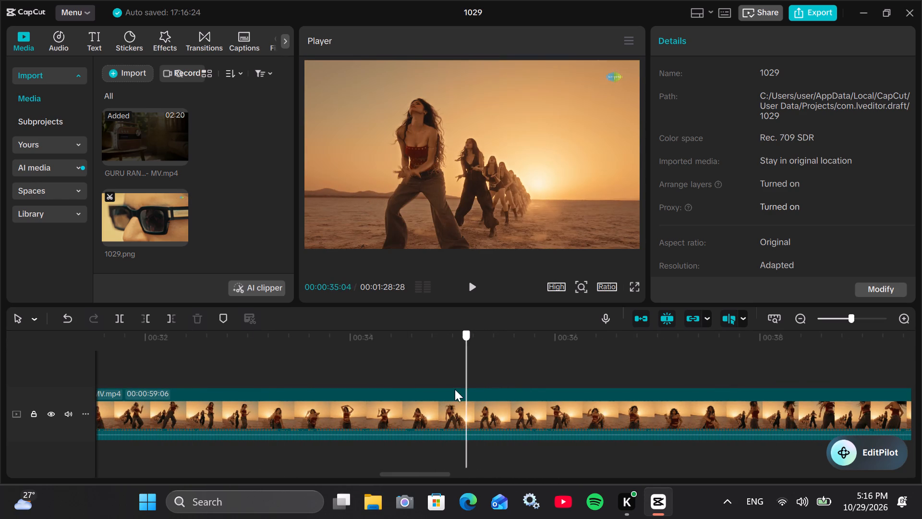
left_click_drag(455, 389, 439, 391)
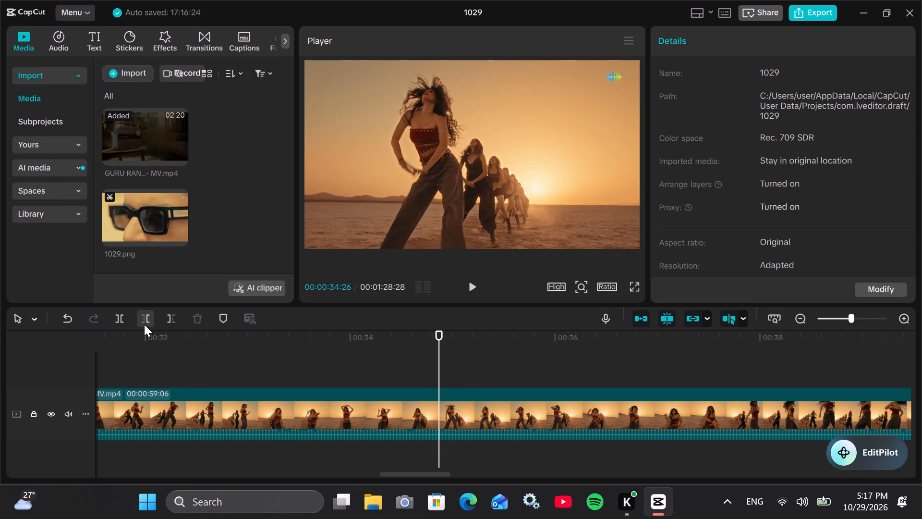
left_click(117, 321)
Split the last video clip at 00:00:41:11, early in the dark blue staircase shot of the white-gloved group.
left_click_drag(442, 351, 444, 351)
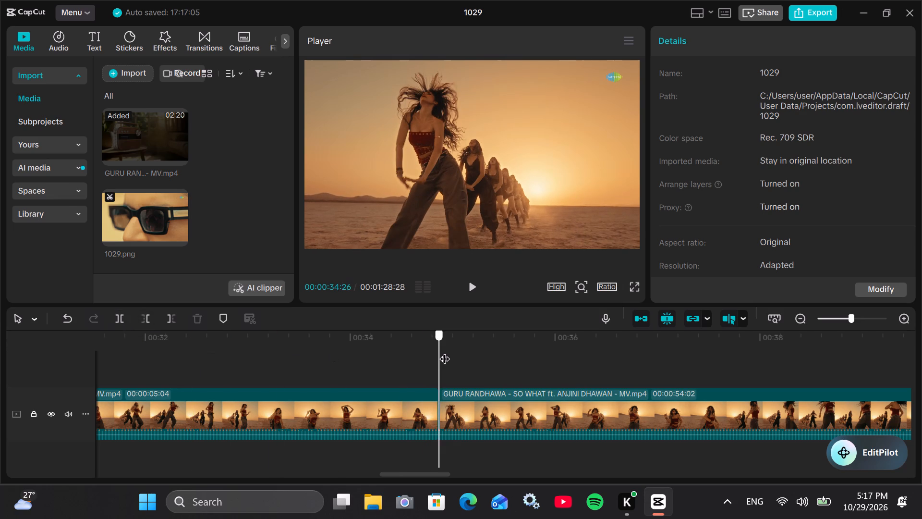
left_click_drag(444, 351, 875, 382)
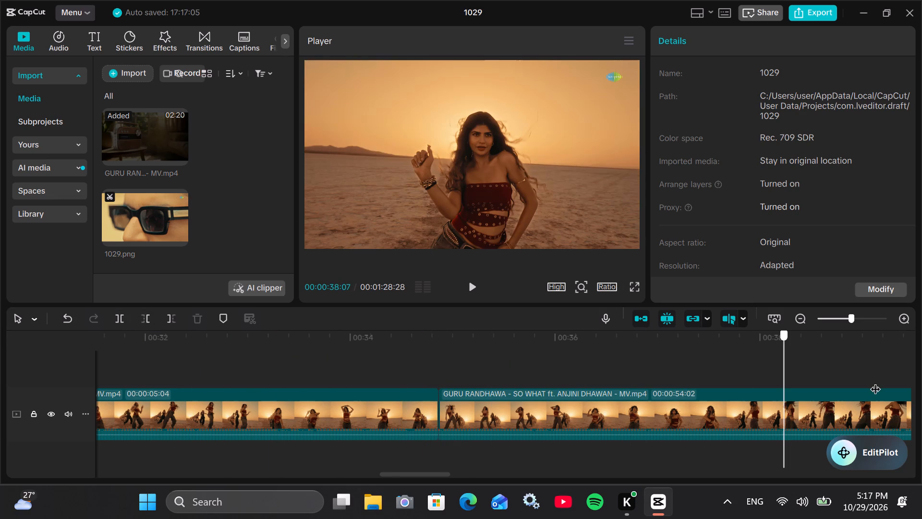
left_click_drag(875, 382, 517, 401)
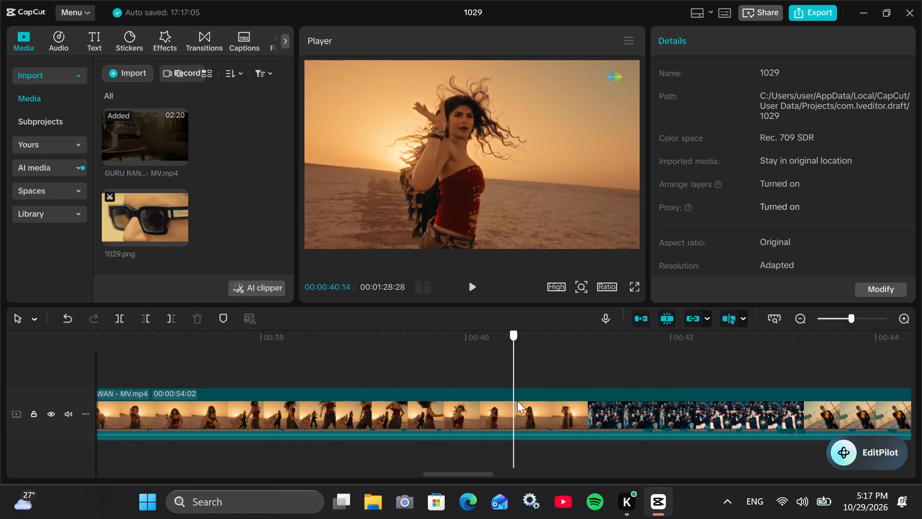
left_click_drag(517, 401, 576, 405)
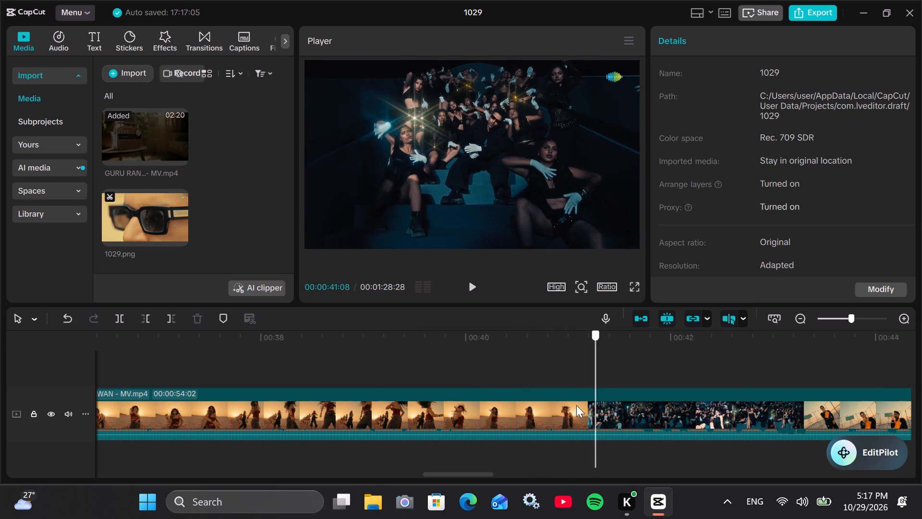
left_click_drag(576, 405, 617, 399)
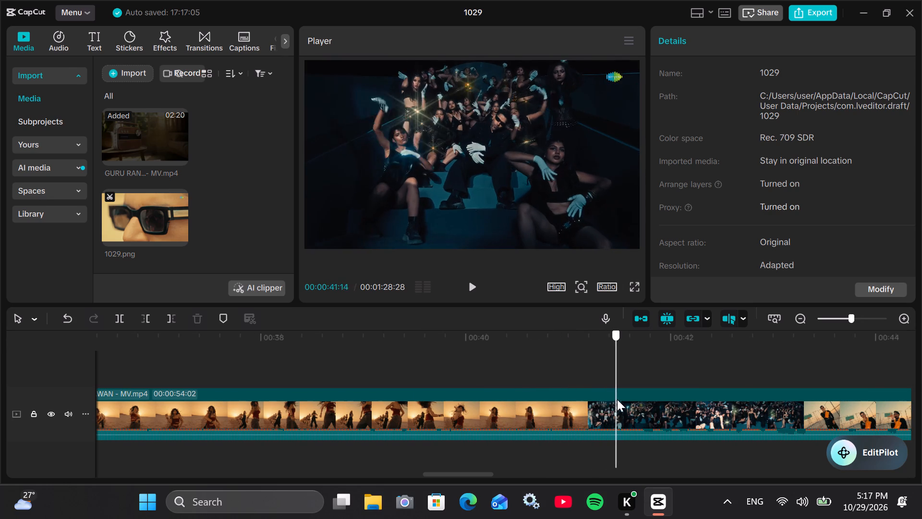
left_click_drag(617, 399, 588, 402)
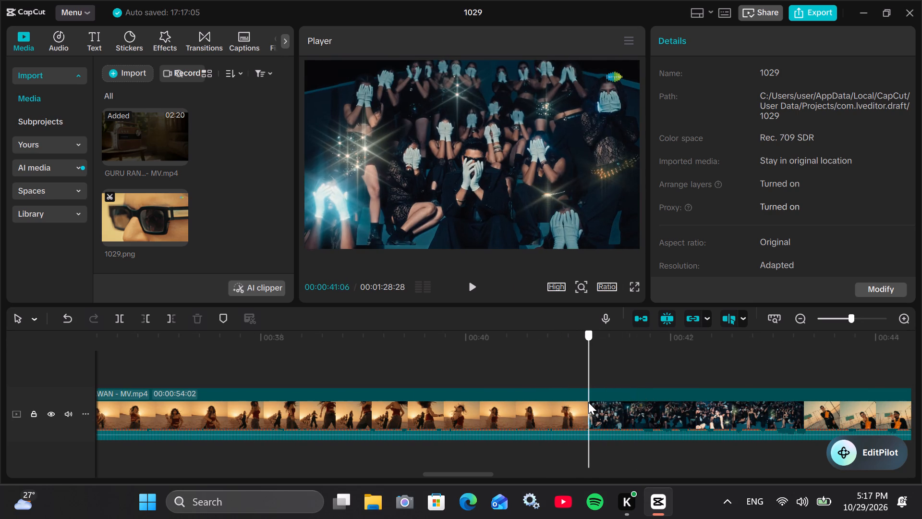
left_click_drag(588, 402, 570, 404)
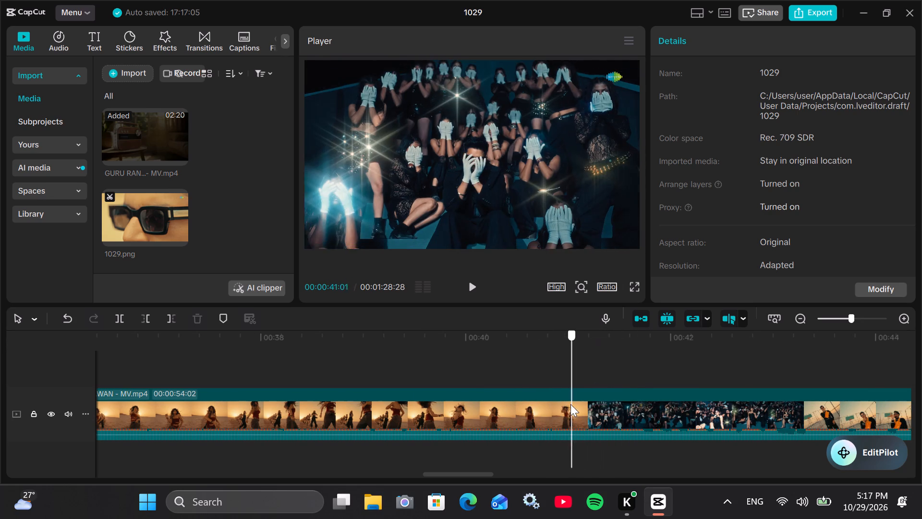
left_click_drag(570, 404, 649, 402)
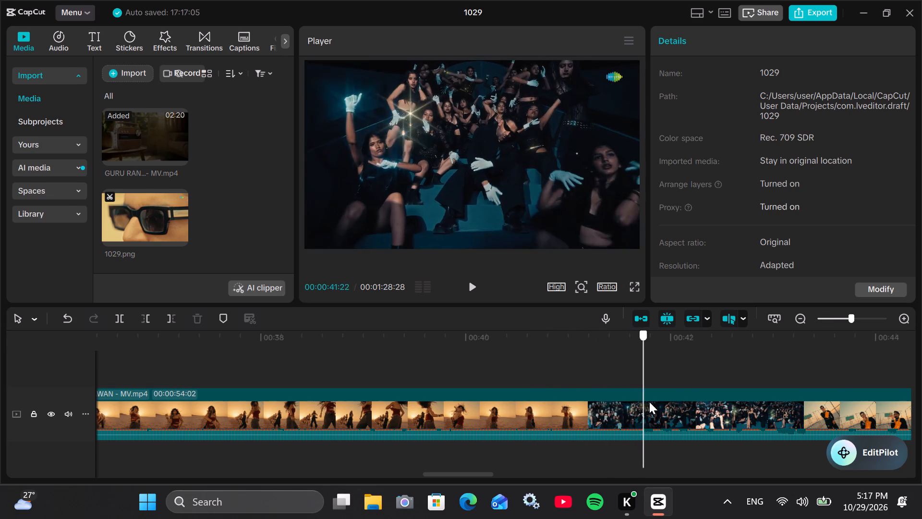
left_click_drag(649, 402, 624, 405)
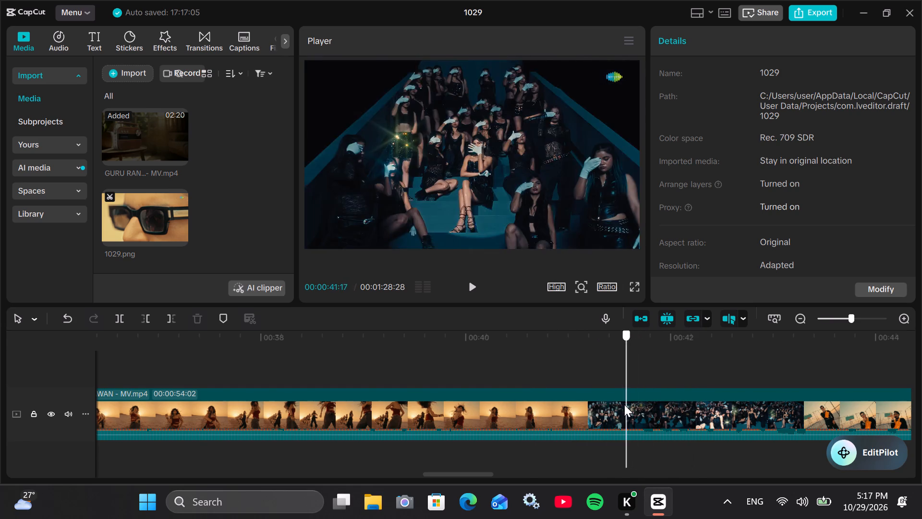
left_click_drag(624, 405, 598, 408)
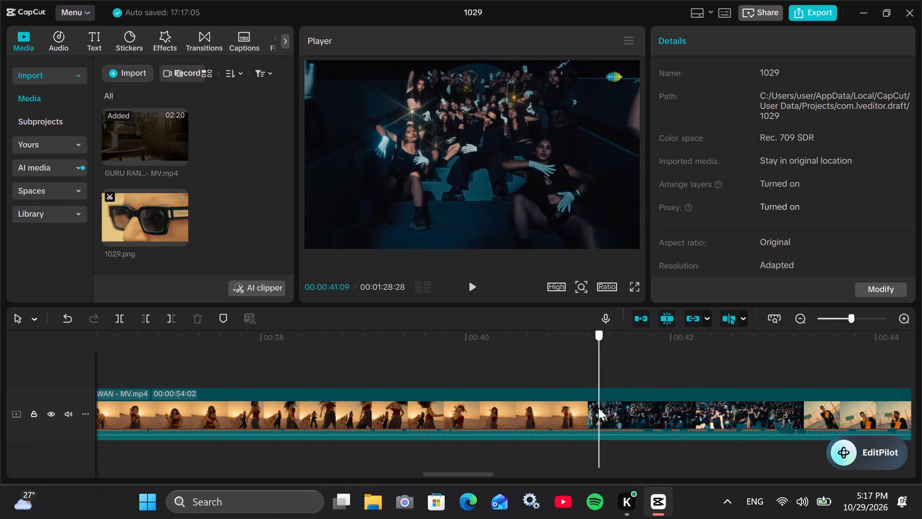
left_click_drag(598, 408, 607, 408)
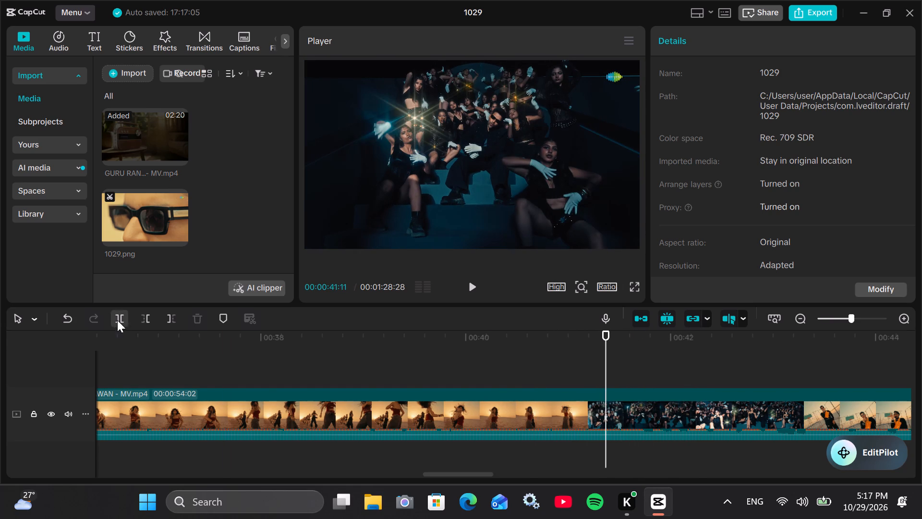
left_click(117, 320)
Delete the desert dance segment from 00:00:34:26 to 00:00:41:11.
left_click(214, 394)
left_click(192, 321)
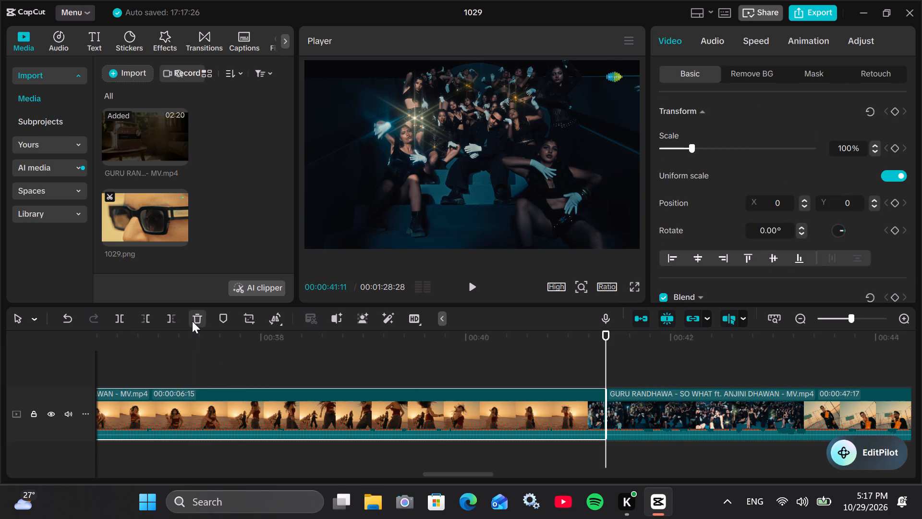
Split the last video clip at 00:00:36:22, at the end of the blue staircase shots just before the basketball court shot.
left_click(180, 350)
left_click_drag(180, 350, 344, 373)
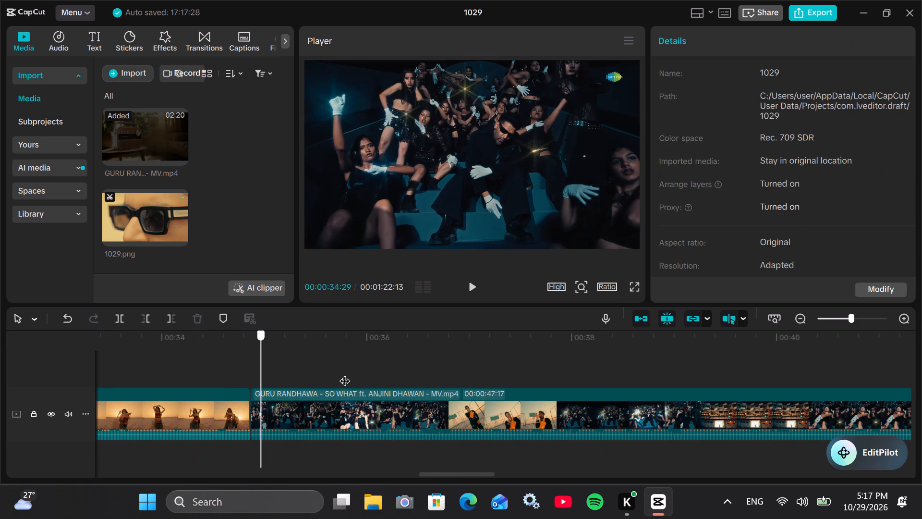
left_click_drag(344, 373, 453, 376)
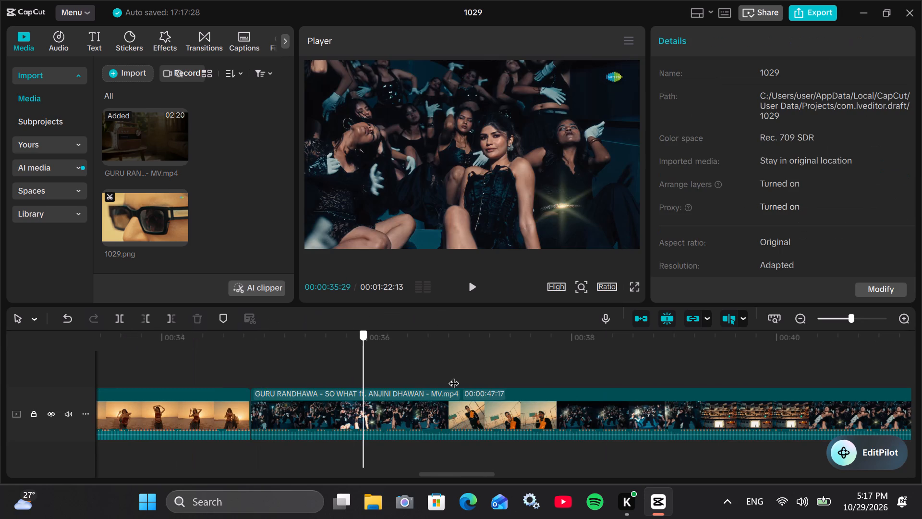
left_click_drag(453, 376, 601, 387)
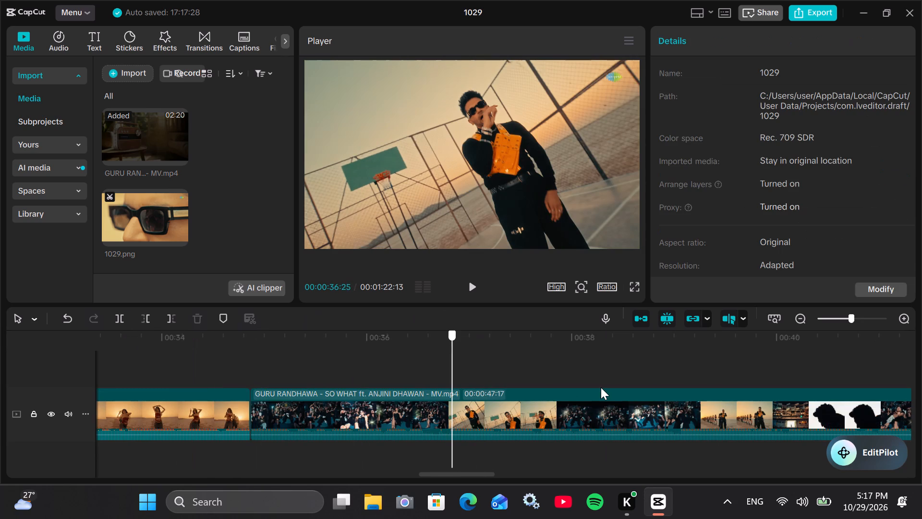
left_click_drag(601, 387, 498, 386)
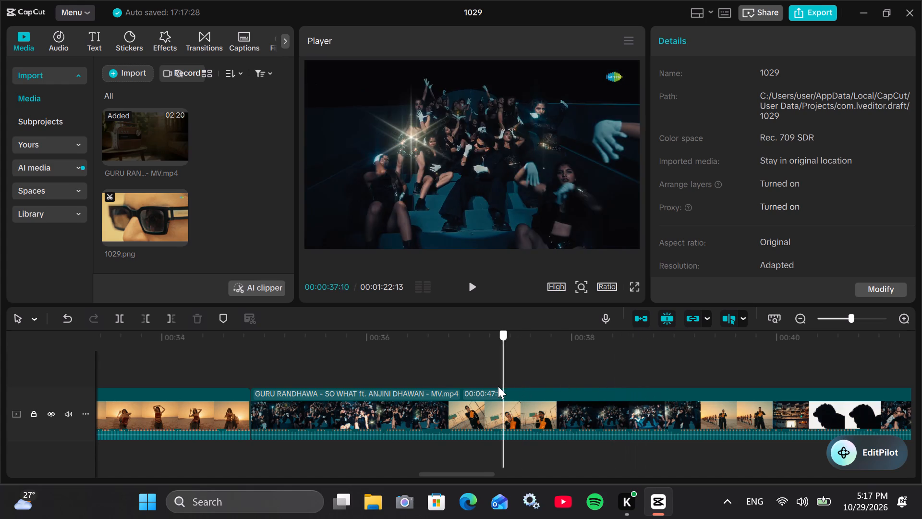
left_click_drag(498, 386, 401, 380)
left_click_drag(425, 376, 419, 373)
left_click_drag(402, 366, 414, 366)
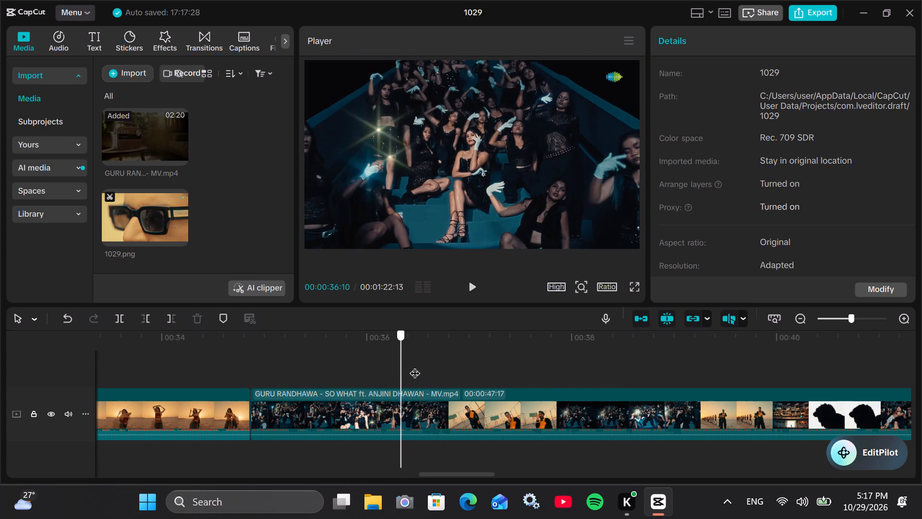
left_click_drag(414, 366, 440, 370)
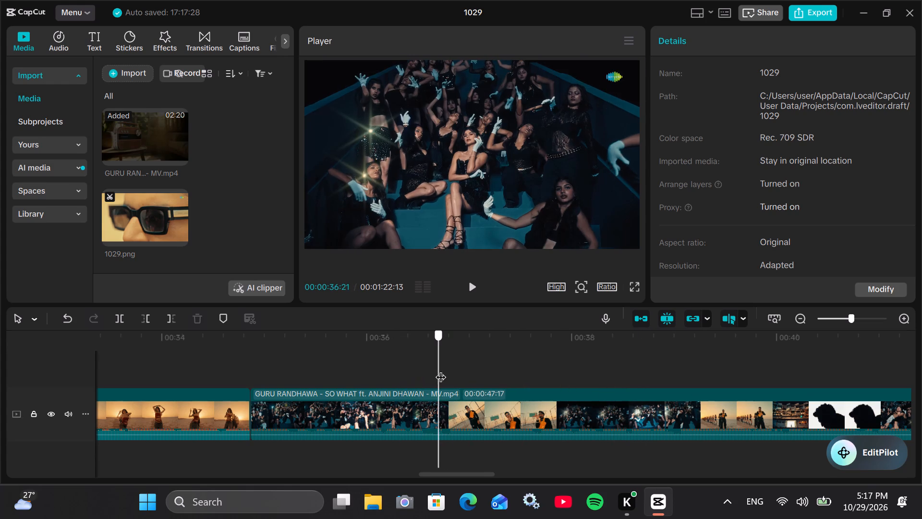
left_click_drag(440, 370, 441, 370)
left_click(121, 320)
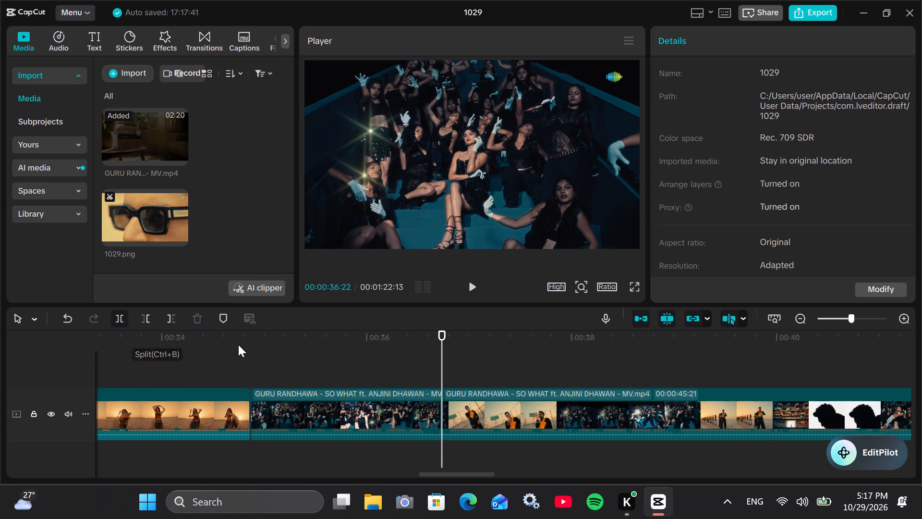
Split the last video clip at about 00:00:37:19, where the basketball court shot changes back to the dark staircase group.
left_click_drag(443, 360, 545, 366)
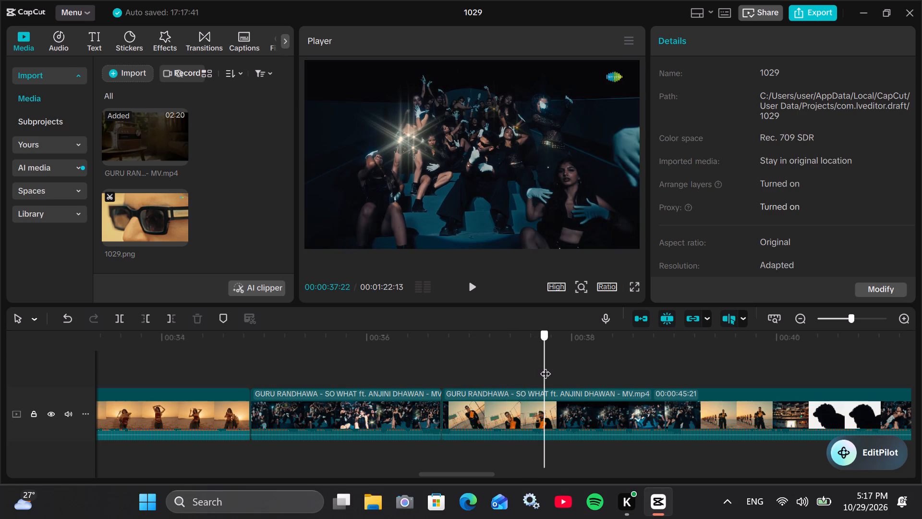
left_click_drag(545, 366, 520, 370)
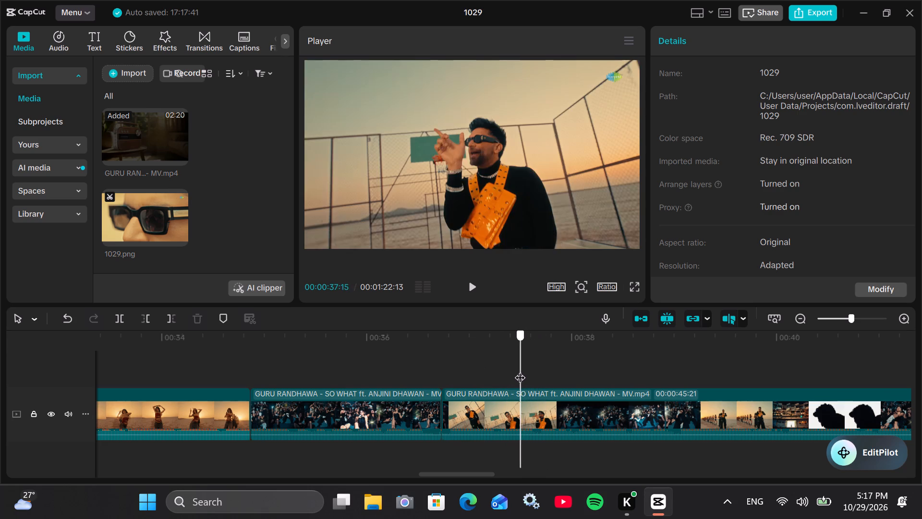
left_click_drag(520, 370, 533, 369)
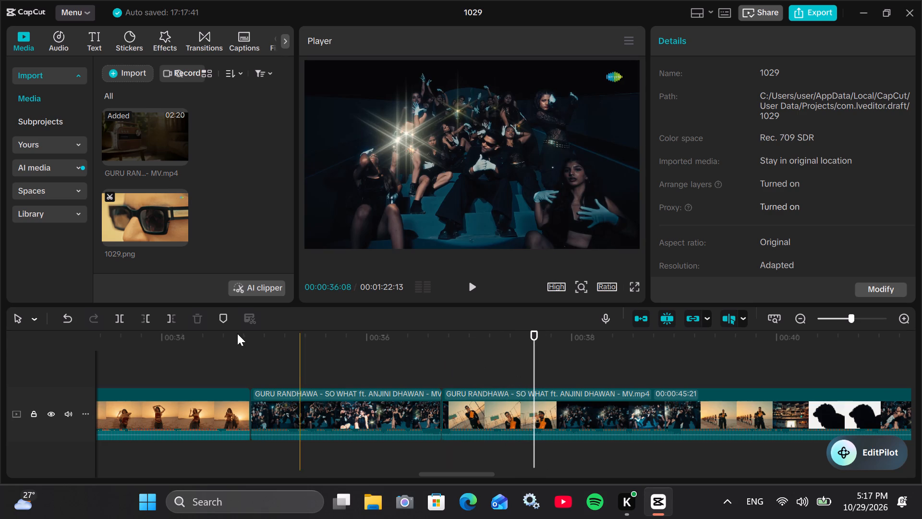
left_click(123, 319)
Delete the short basketball court segment that starts at 00:00:36:22.
left_click(473, 409)
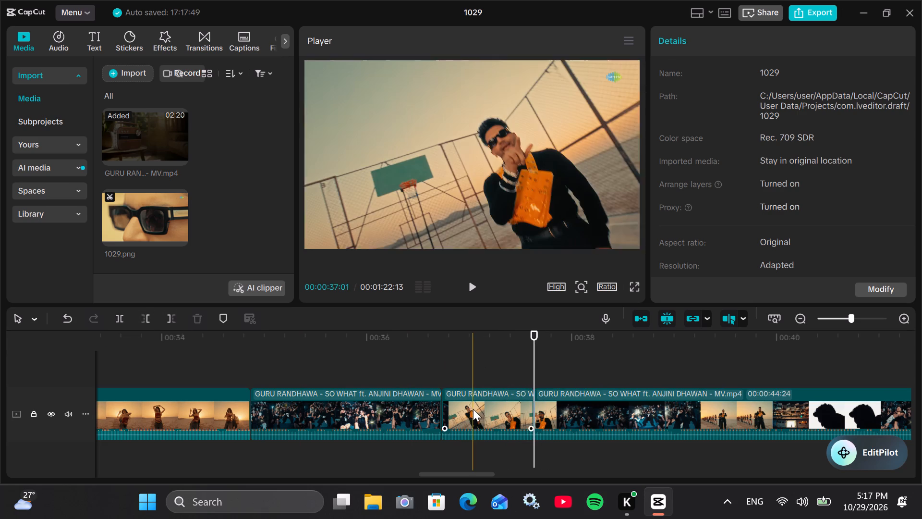
left_click(192, 316)
Split the last video clip at 00:00:38:23, within the desert shot of the man standing before a line of women.
left_click(323, 360)
left_click_drag(323, 361, 325, 361)
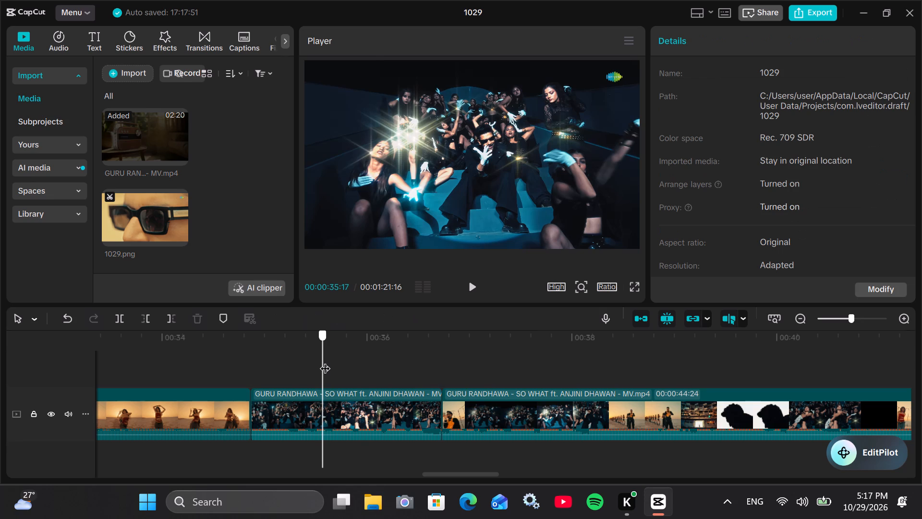
left_click_drag(325, 361, 580, 377)
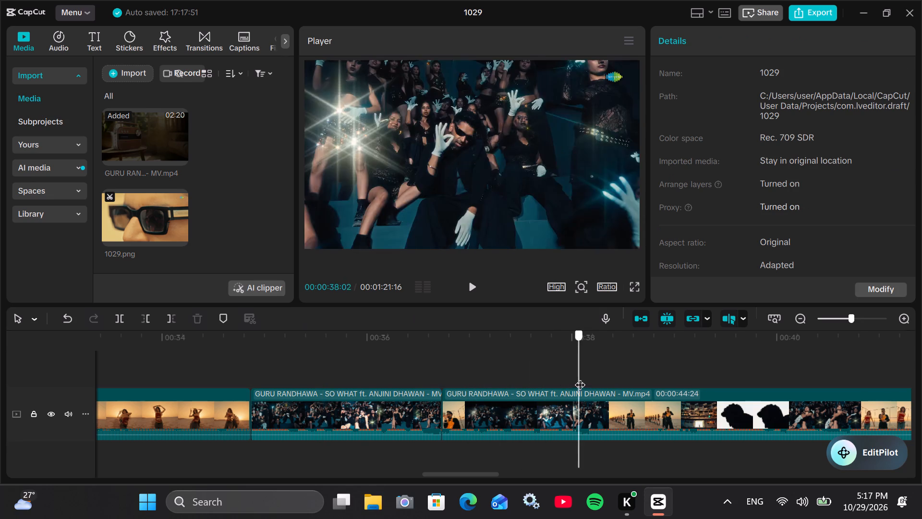
left_click_drag(580, 377, 695, 368)
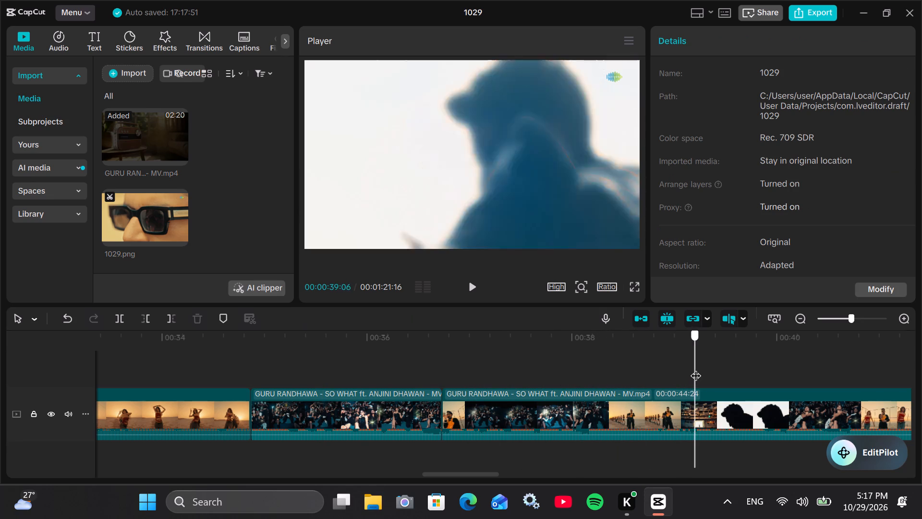
left_click_drag(695, 368, 681, 368)
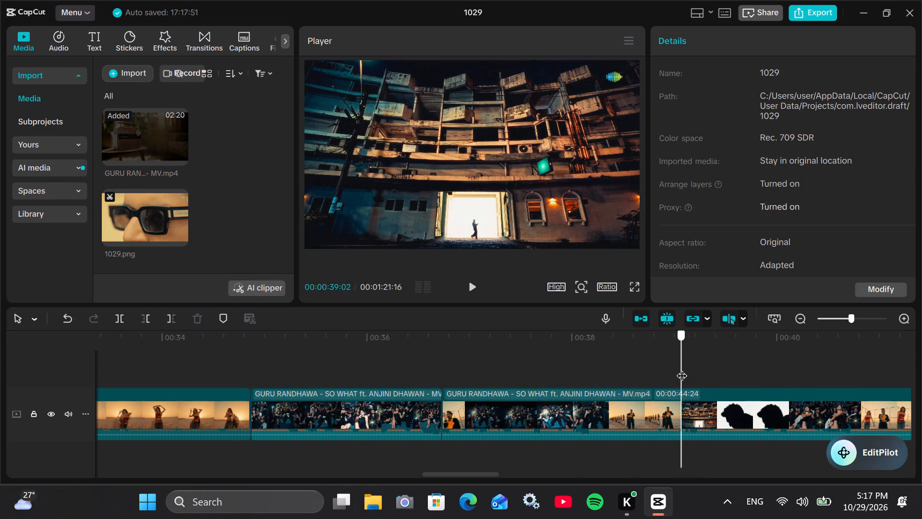
left_click_drag(681, 368, 657, 374)
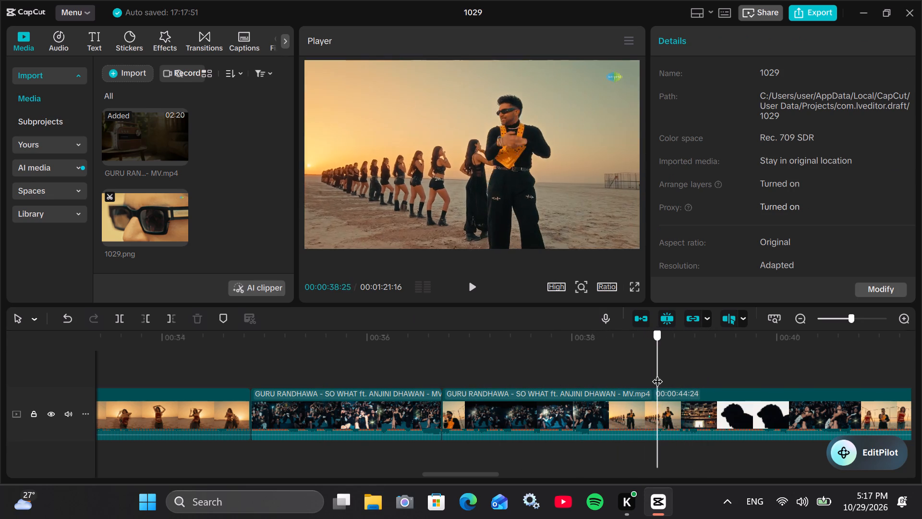
left_click_drag(657, 374, 651, 372)
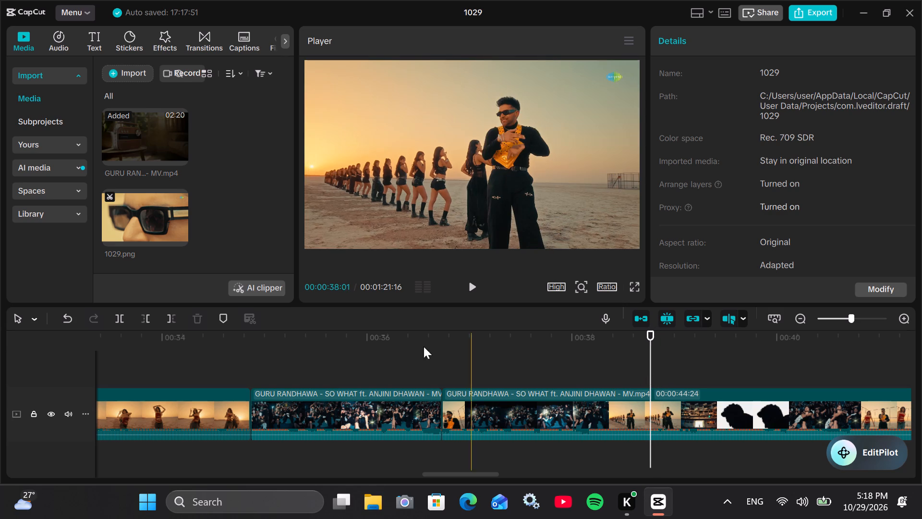
left_click(121, 323)
Split the last video clip at 00:00:41:10, where the couple by the court fence changes to the dark staircase group.
left_click(384, 358)
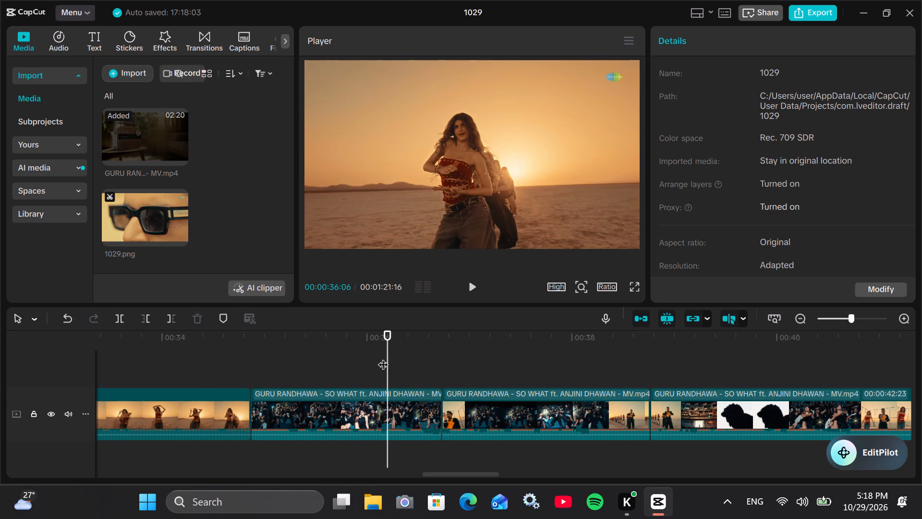
left_click_drag(382, 357, 900, 408)
left_click(279, 354)
left_click_drag(279, 354, 307, 358)
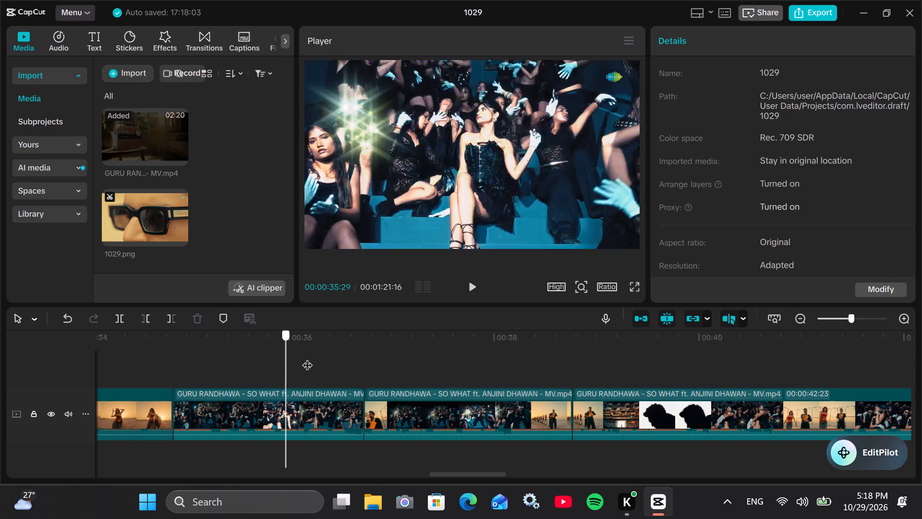
left_click_drag(307, 358, 262, 393)
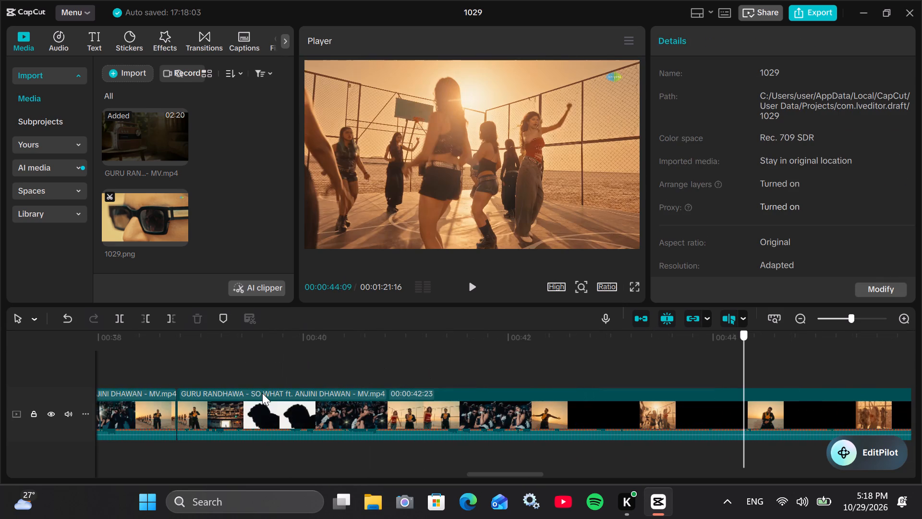
left_click_drag(262, 393, 334, 396)
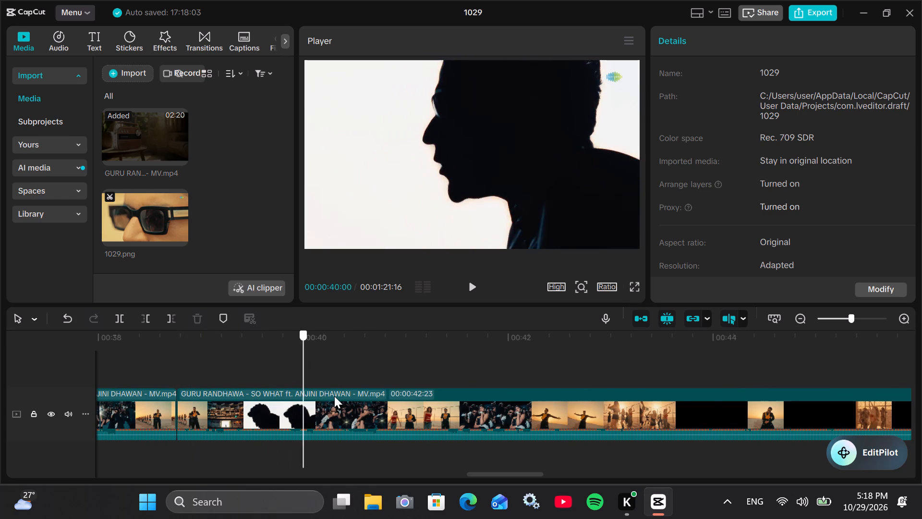
left_click_drag(334, 396, 326, 400)
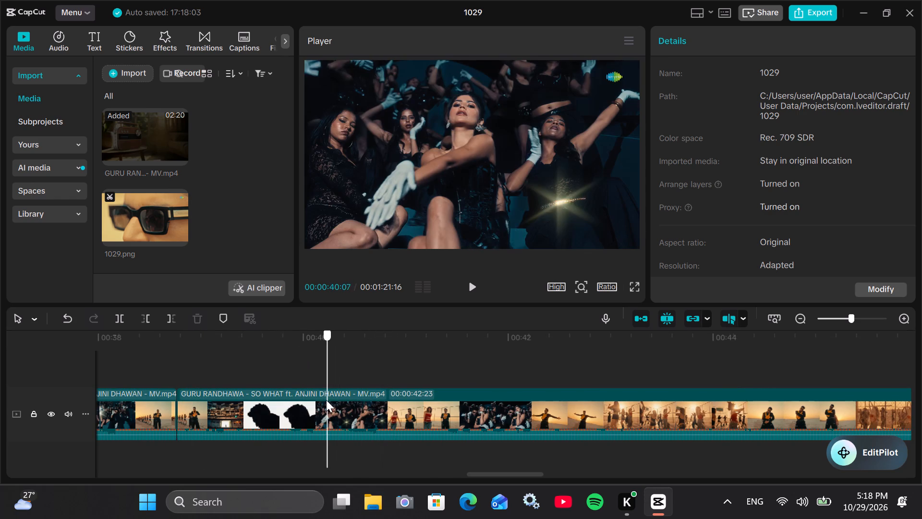
left_click_drag(326, 400, 309, 404)
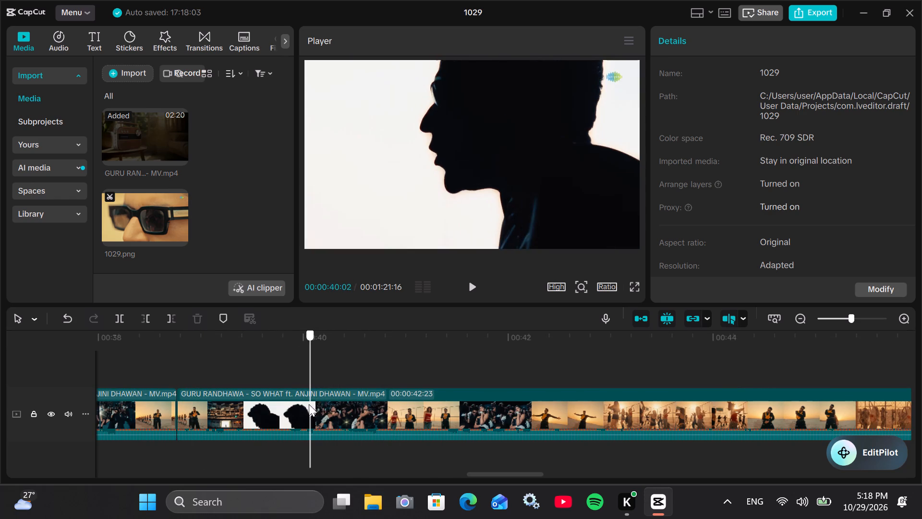
left_click_drag(309, 404, 420, 406)
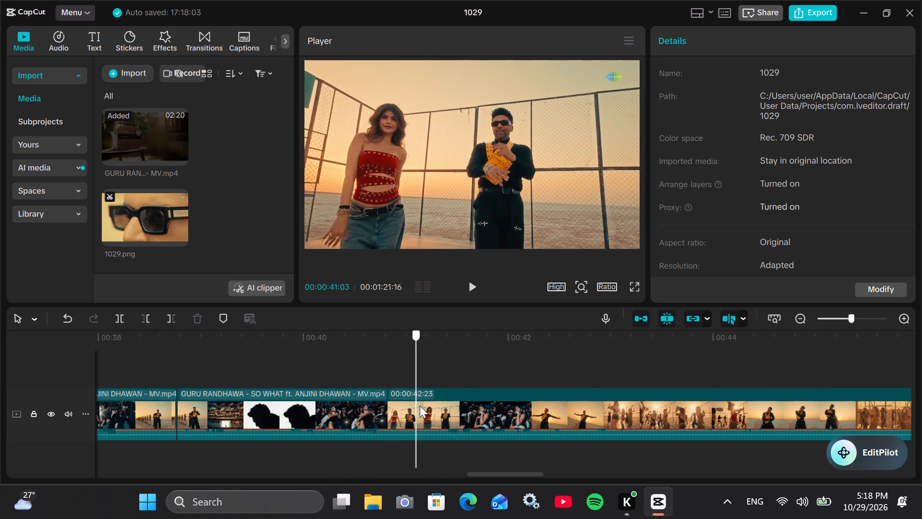
left_click_drag(420, 406, 429, 409)
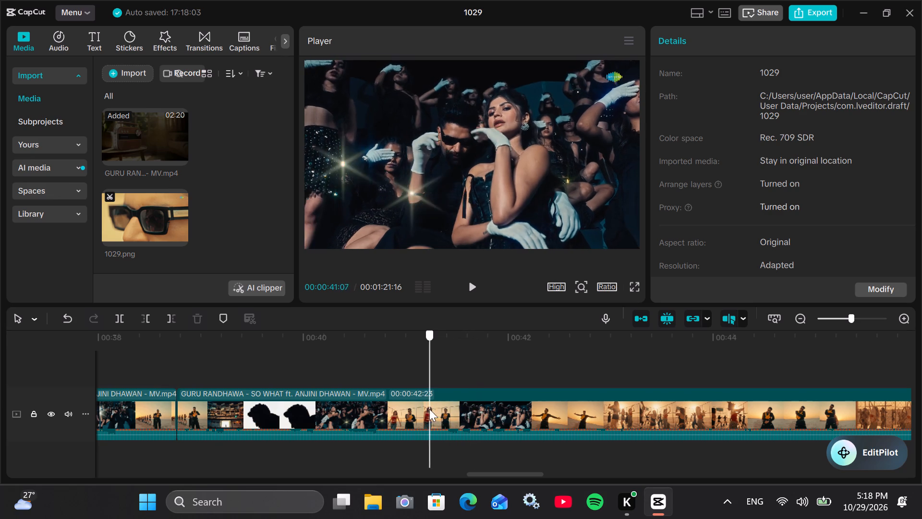
left_click_drag(429, 409, 430, 411)
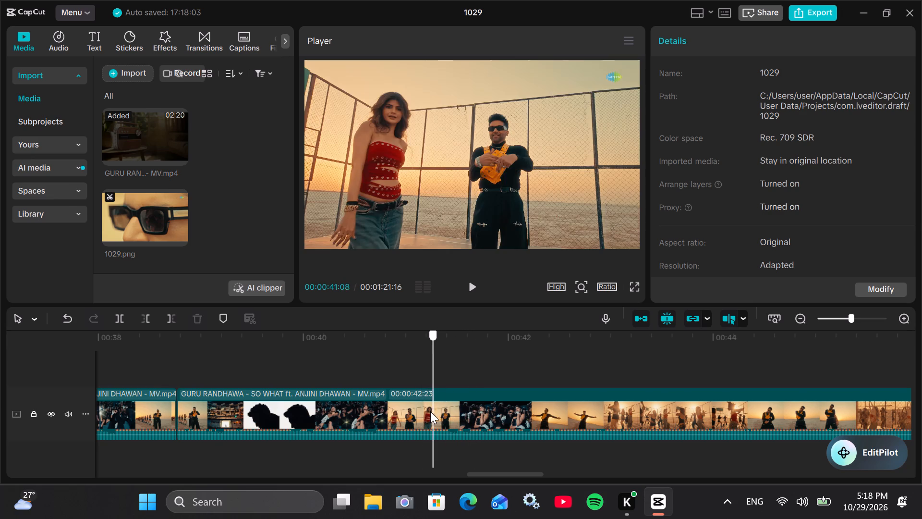
left_click_drag(430, 411, 430, 411)
left_click(430, 411)
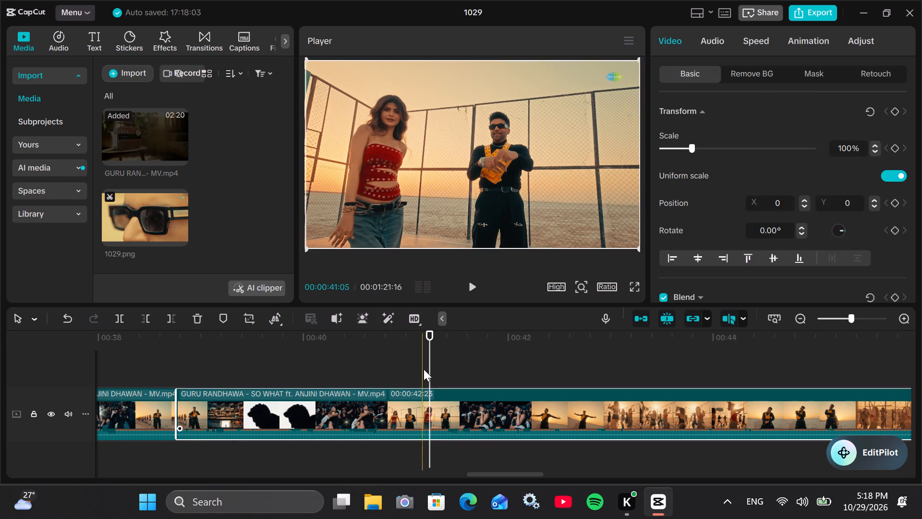
left_click(424, 369)
left_click_drag(426, 368, 441, 370)
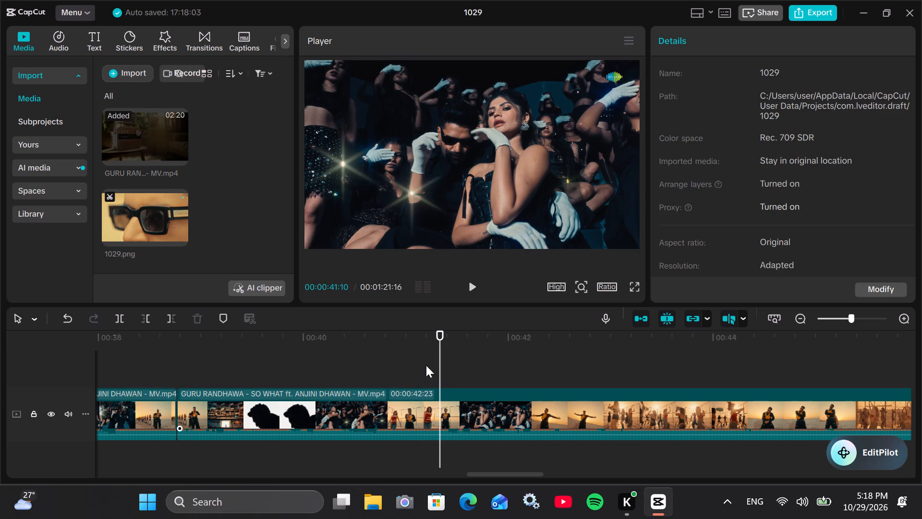
left_click(124, 322)
Delete the segment from 00:00:38:23 to 00:00:41:10 containing the building, silhouette and court fence shots.
left_click(280, 393)
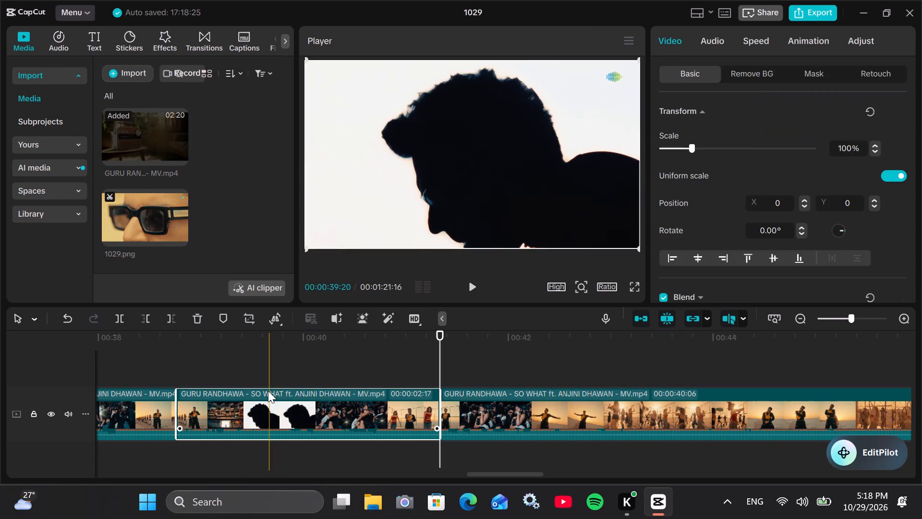
left_click(200, 315)
Split the last video clip at 00:00:41:20, at the end of the basketball court dance just before the man's desert shot.
left_click(171, 365)
left_click_drag(171, 364, 189, 368)
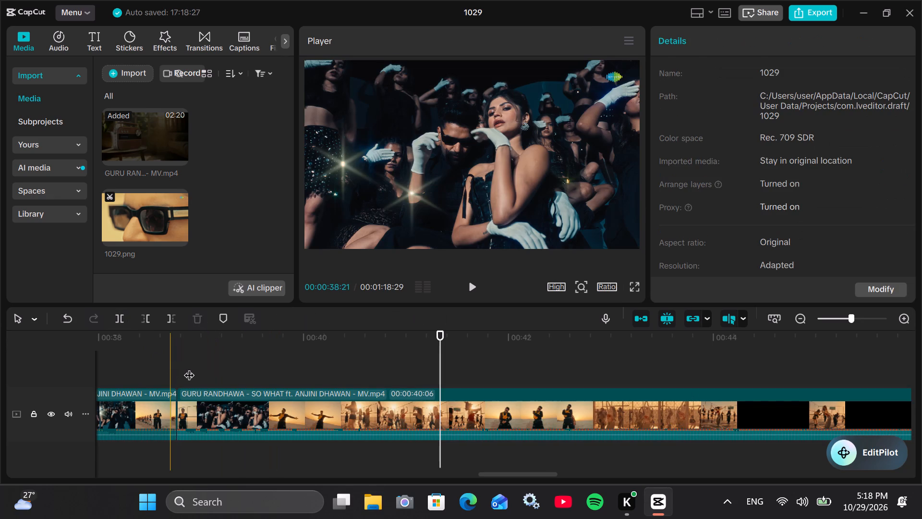
left_click_drag(189, 368, 381, 378)
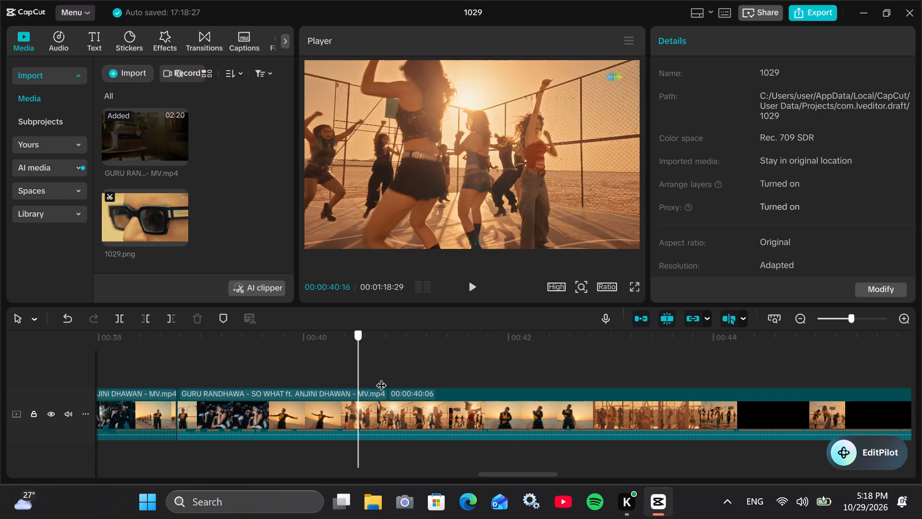
left_click_drag(381, 378, 581, 356)
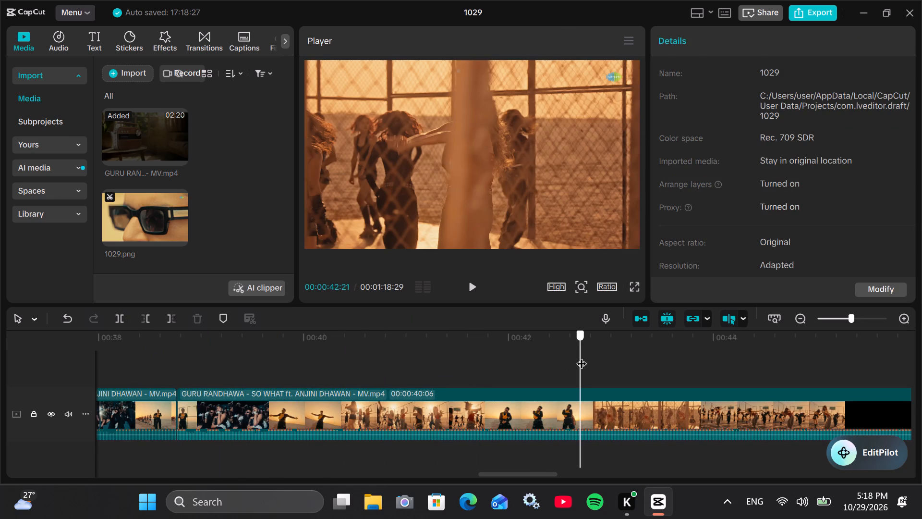
left_click_drag(581, 356, 486, 363)
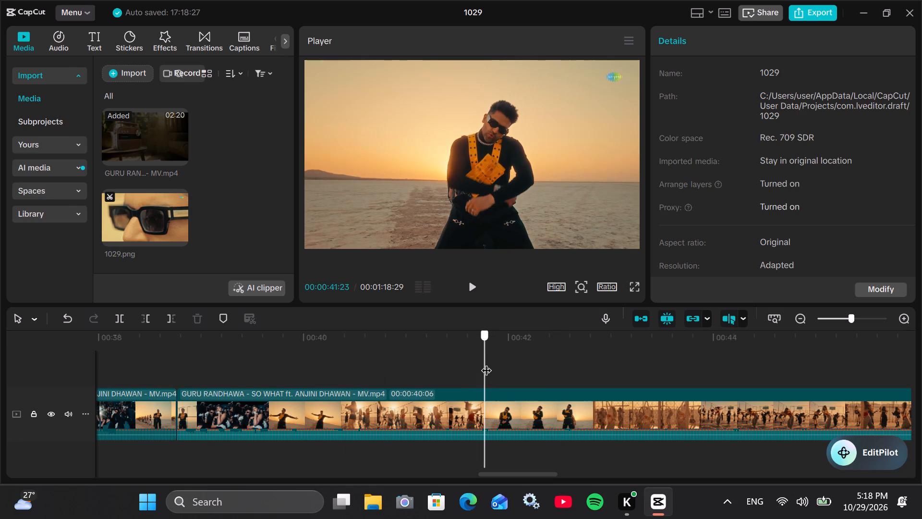
left_click_drag(486, 363, 487, 365)
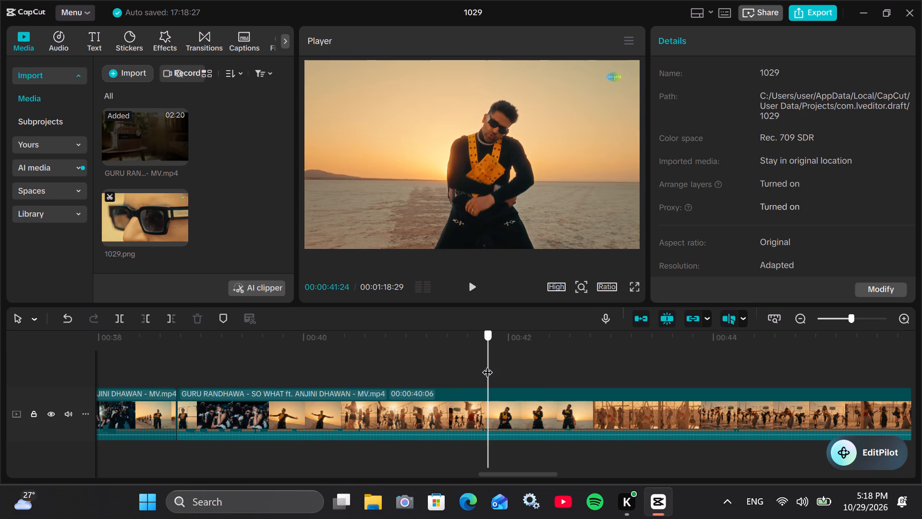
left_click_drag(487, 365, 476, 368)
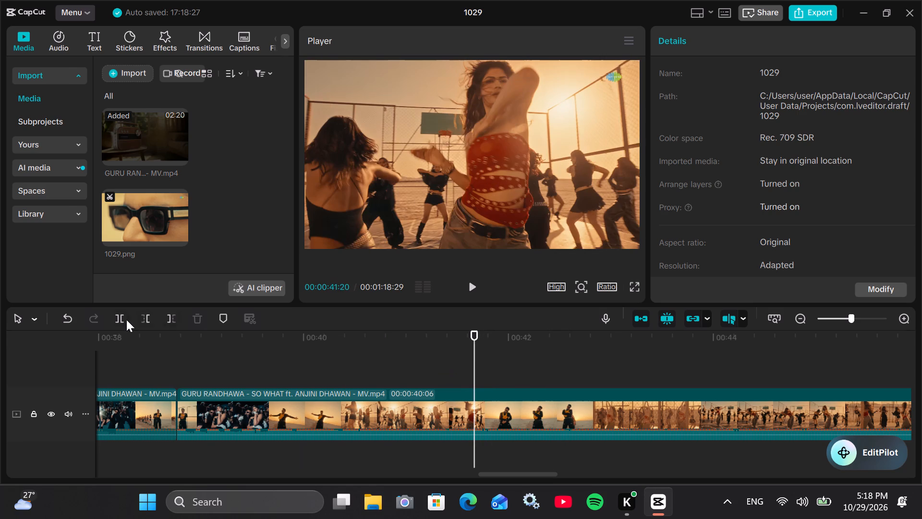
left_click(125, 320)
Split the last video clip at 00:00:43:16, in the wide basketball court dance shot with the women's arms raised.
left_click_drag(476, 359, 484, 360)
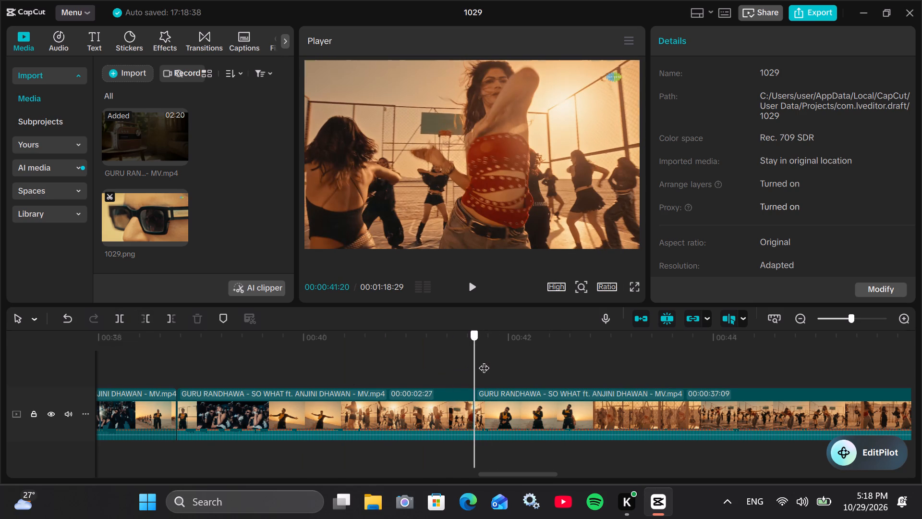
left_click_drag(484, 360, 606, 373)
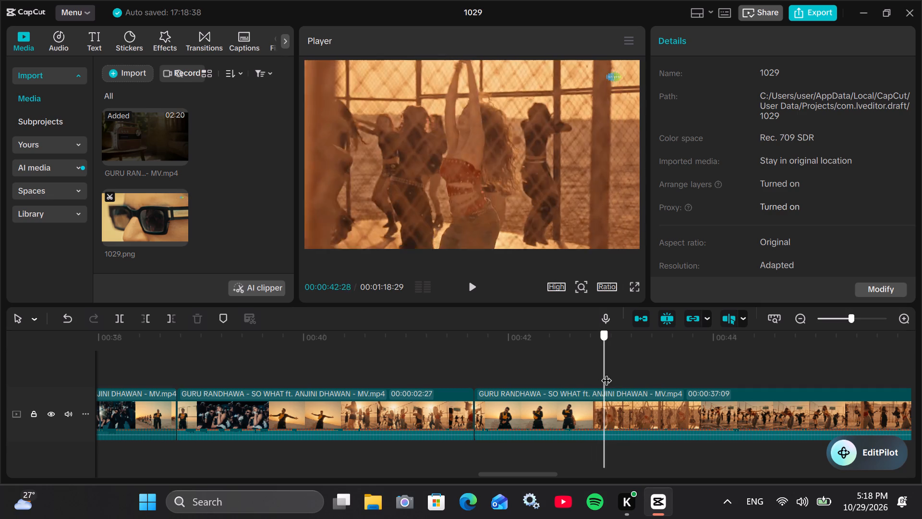
left_click_drag(606, 373, 775, 382)
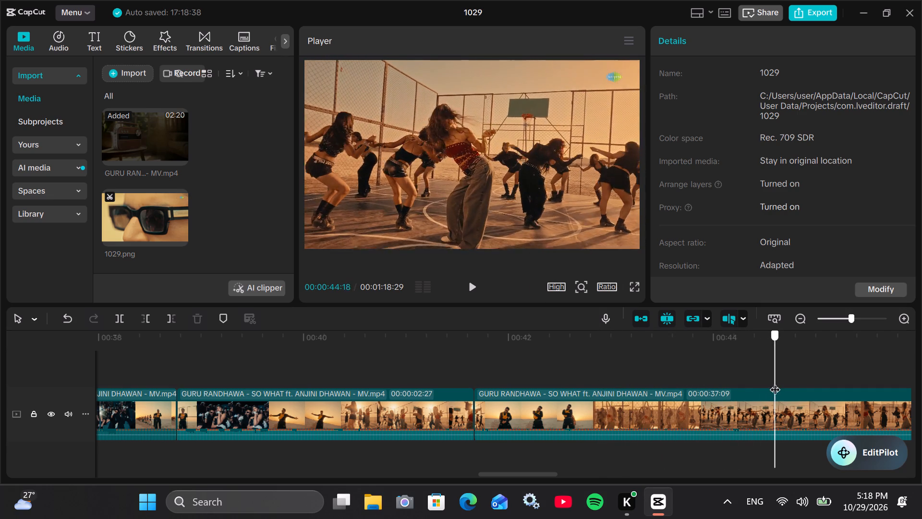
left_click_drag(775, 382, 569, 379)
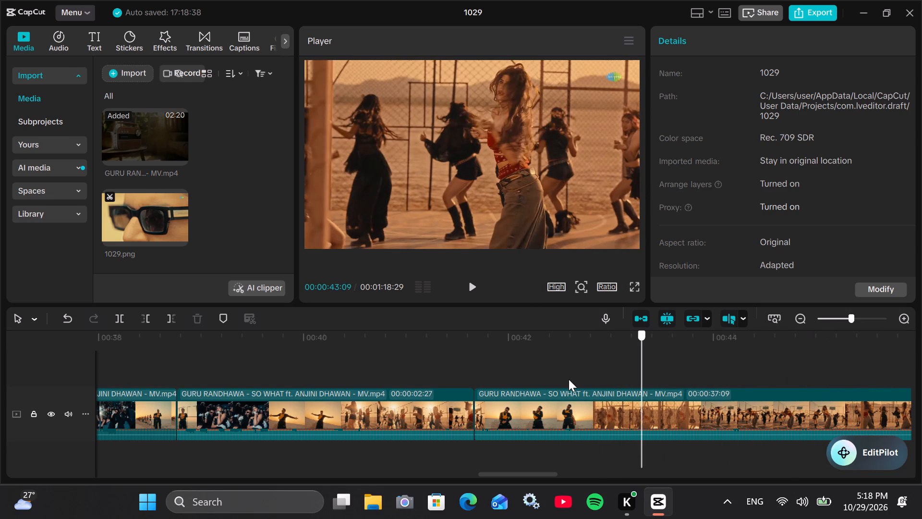
left_click_drag(569, 379, 609, 386)
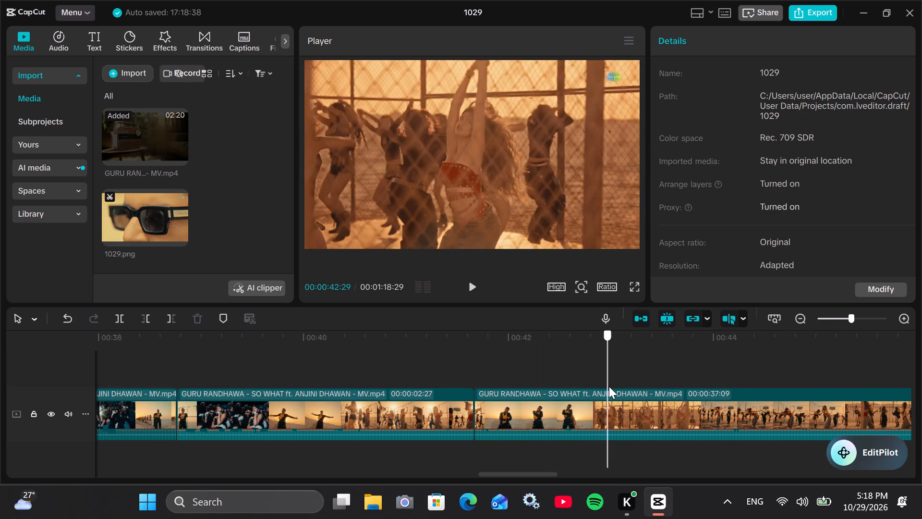
left_click_drag(609, 386, 666, 384)
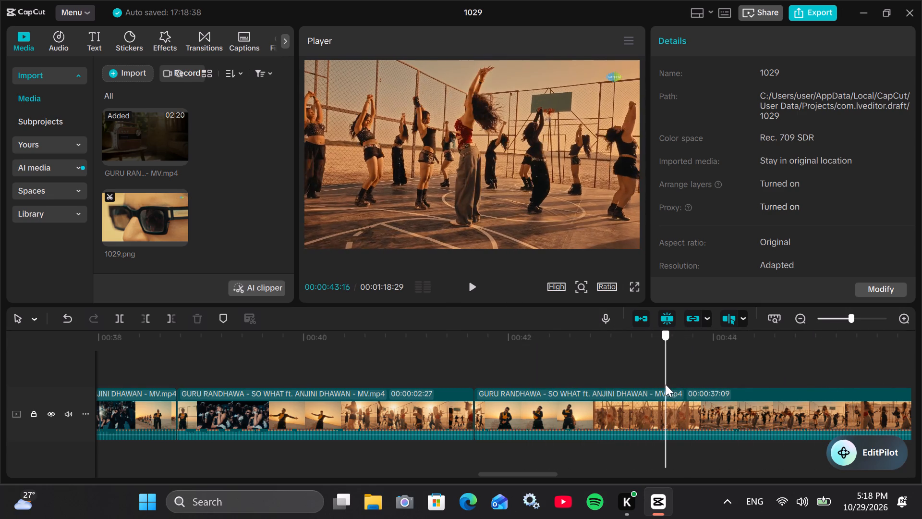
left_click_drag(666, 384, 667, 388)
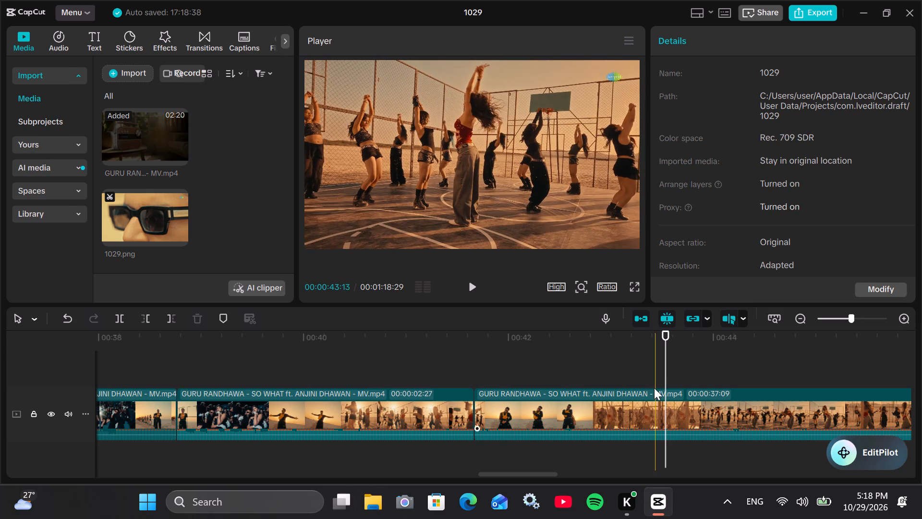
left_click(114, 313)
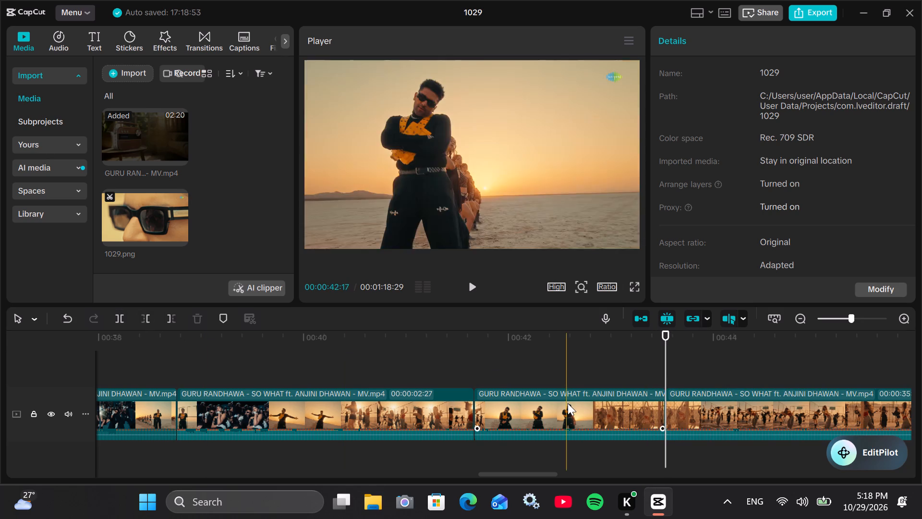
Delete the segment from 00:00:41:20 to 00:00:43:16 that begins with the man's desert shot.
left_click(568, 403)
left_click(194, 323)
Review the footage from about 00:00:40:16 to 00:00:47:01, covering the basketball court dance and the man's desert shot, for cut points.
left_click(358, 338)
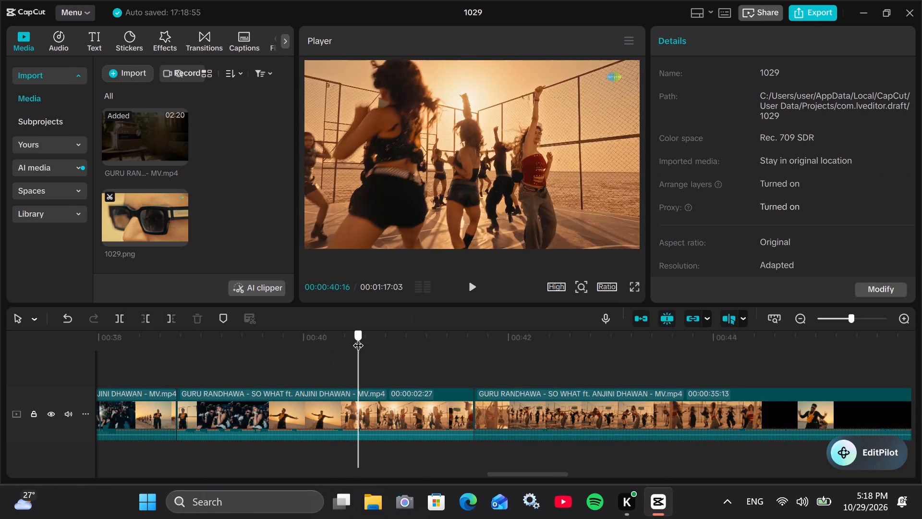
left_click_drag(358, 338, 667, 360)
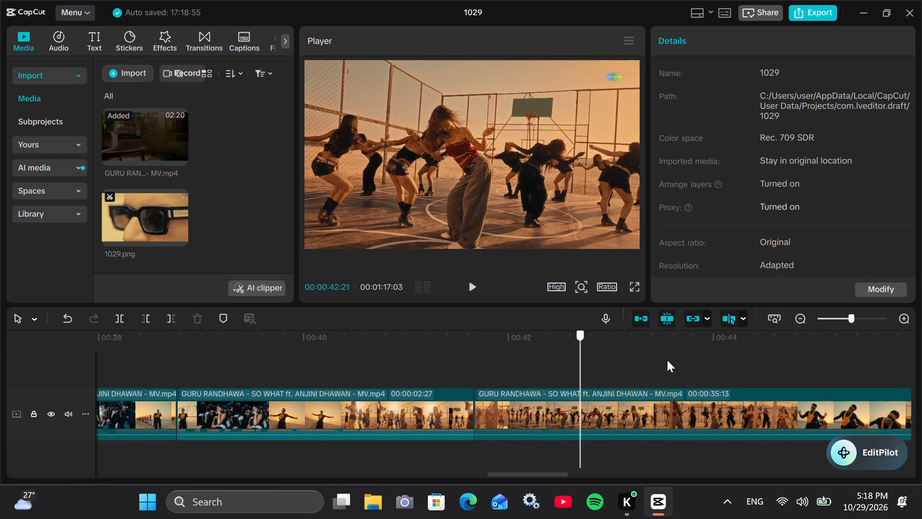
left_click_drag(667, 360, 833, 351)
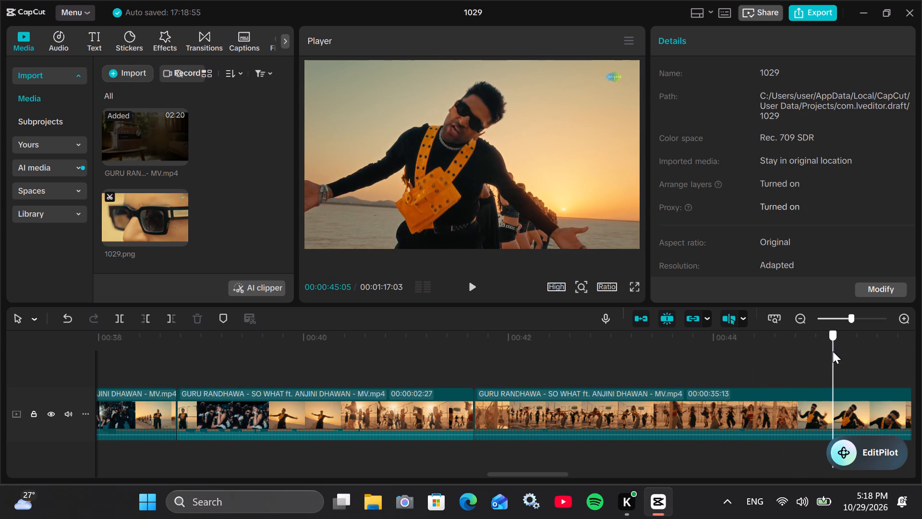
left_click_drag(833, 351, 527, 369)
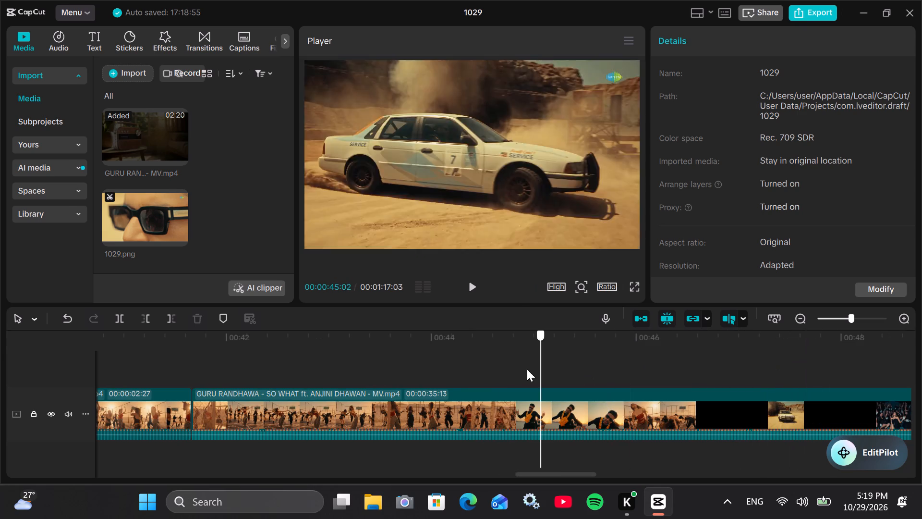
left_click_drag(527, 369, 608, 369)
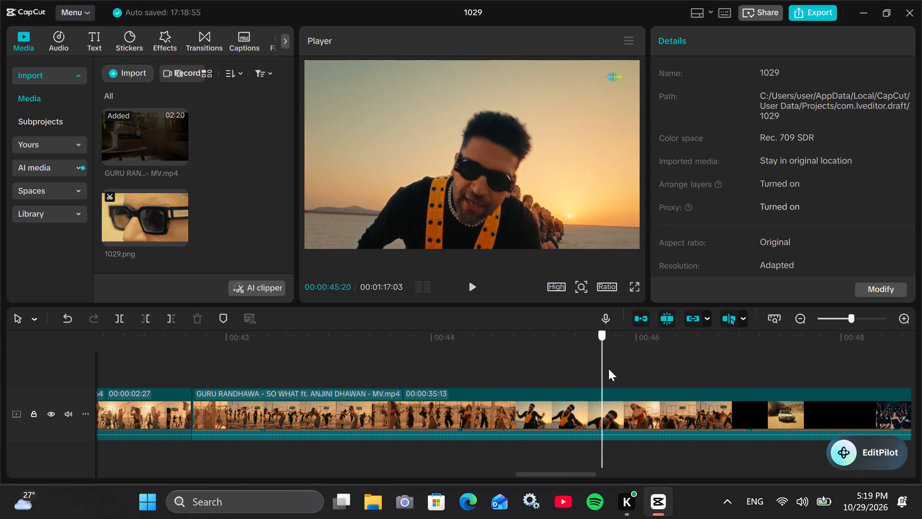
left_click_drag(608, 369, 747, 365)
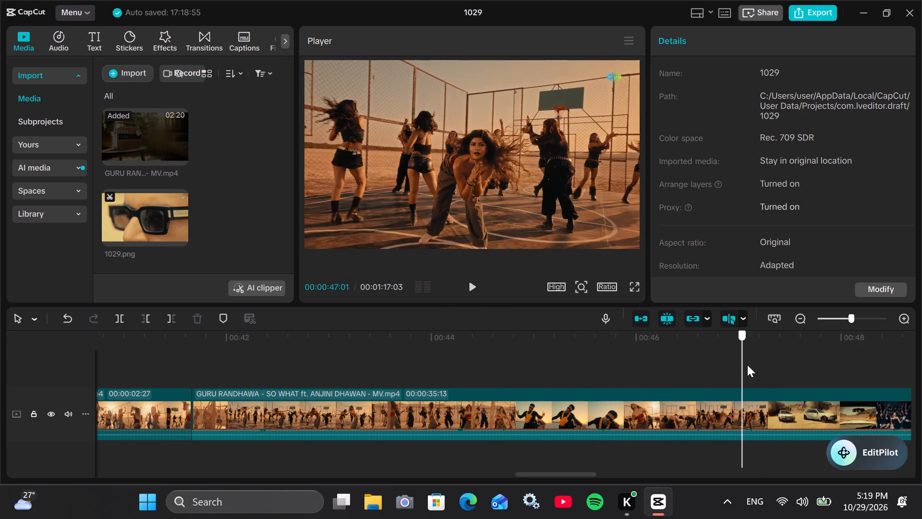
left_click_drag(747, 365, 628, 376)
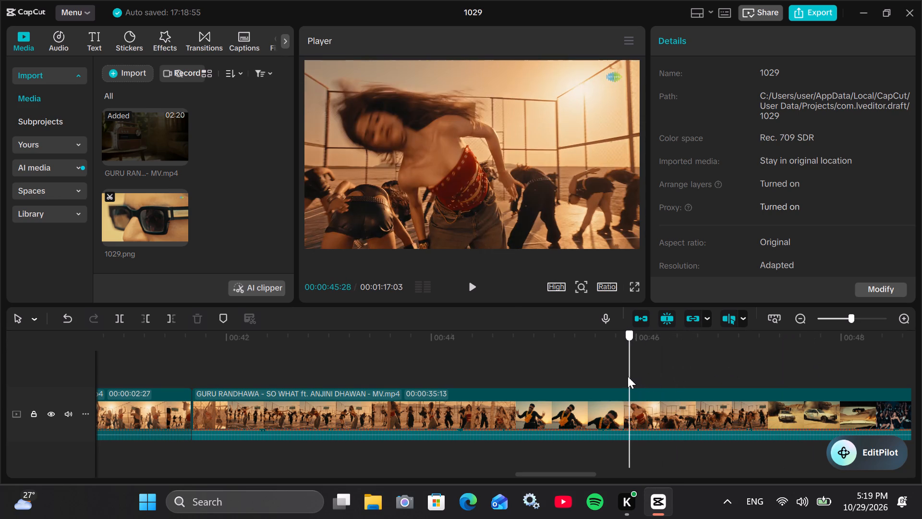
left_click_drag(628, 376, 388, 379)
left_click(385, 381)
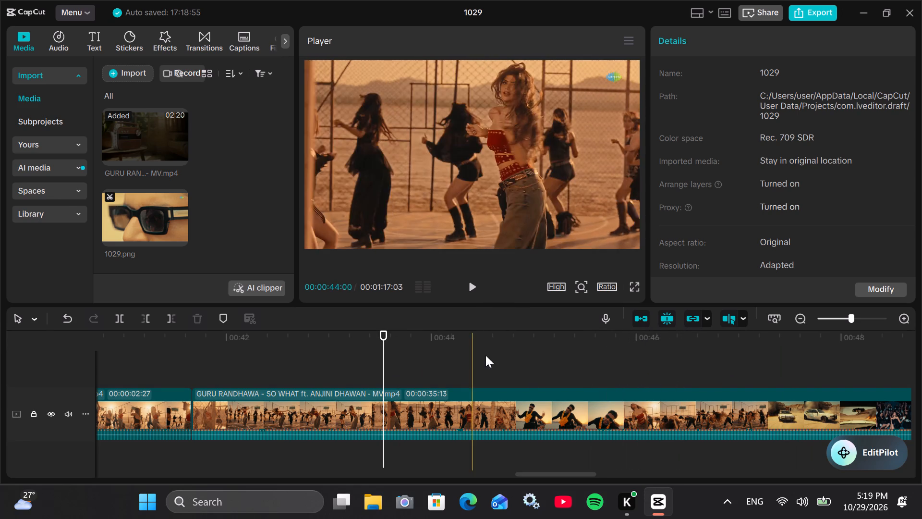
left_click(529, 351)
left_click_drag(530, 350, 744, 357)
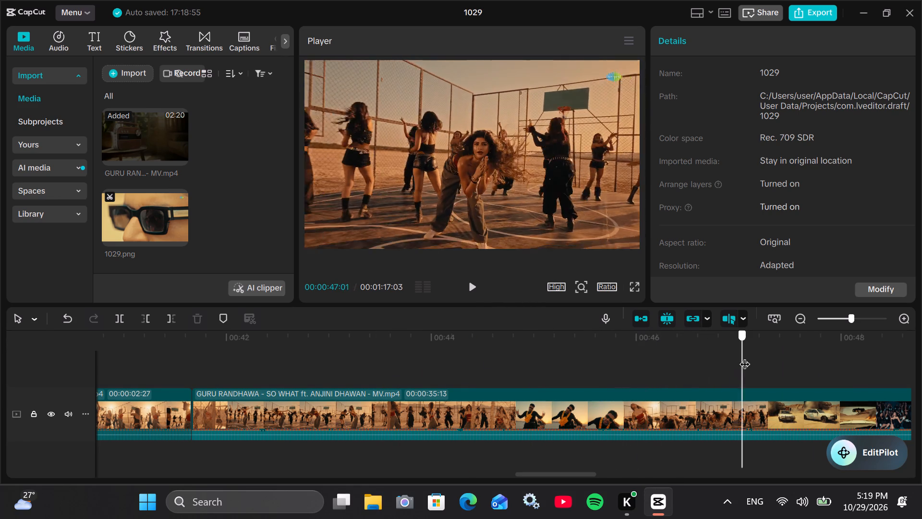
left_click_drag(744, 357, 264, 377)
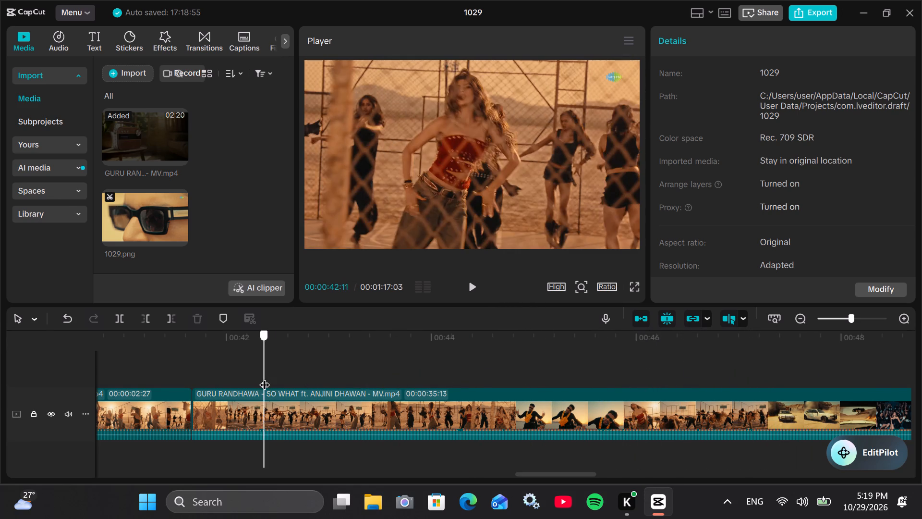
left_click_drag(264, 377, 195, 383)
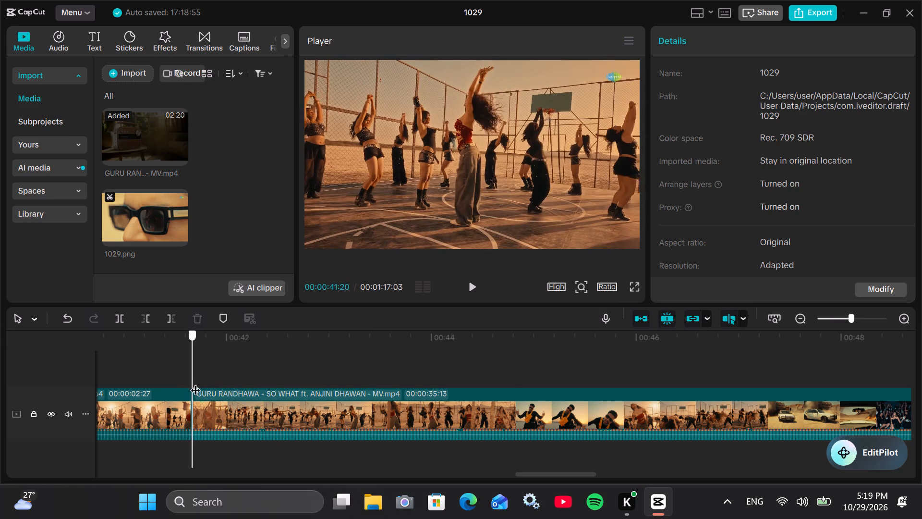
left_click_drag(195, 383, 192, 383)
left_click(468, 286)
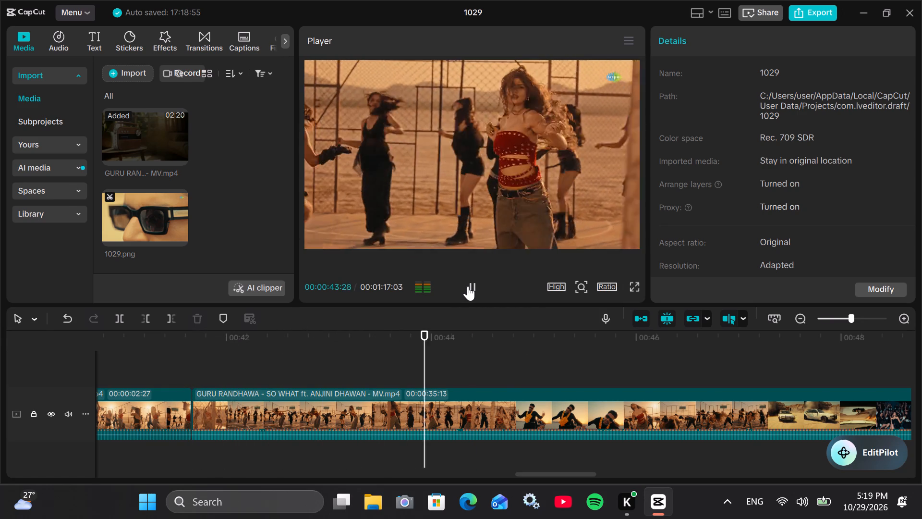
Split the last video clip at 00:00:43:21, in the closer court dance shot with the woman in the red top.
left_click(308, 361)
left_click_drag(310, 361, 319, 362)
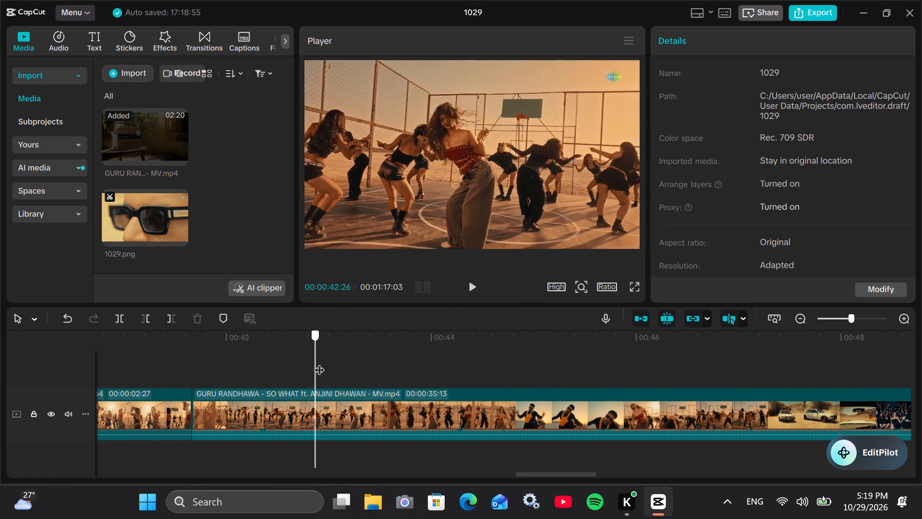
left_click_drag(319, 362, 370, 361)
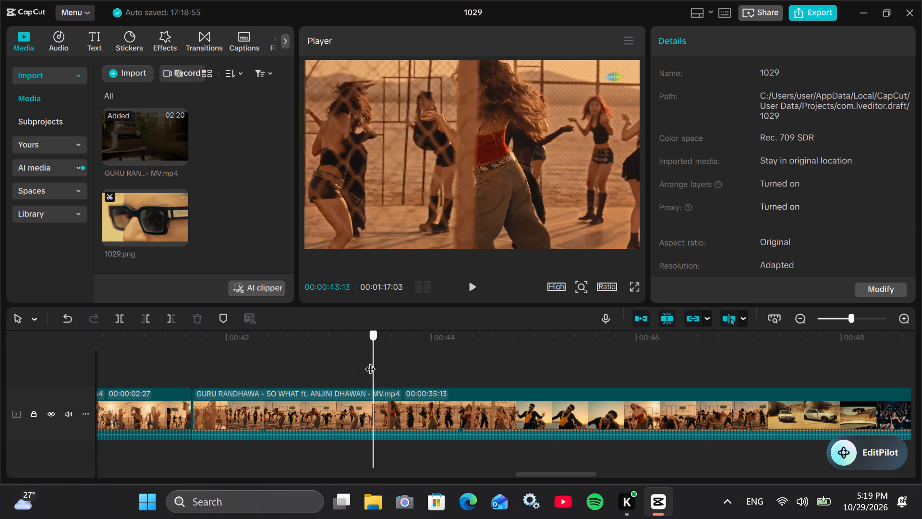
left_click_drag(370, 361, 353, 362)
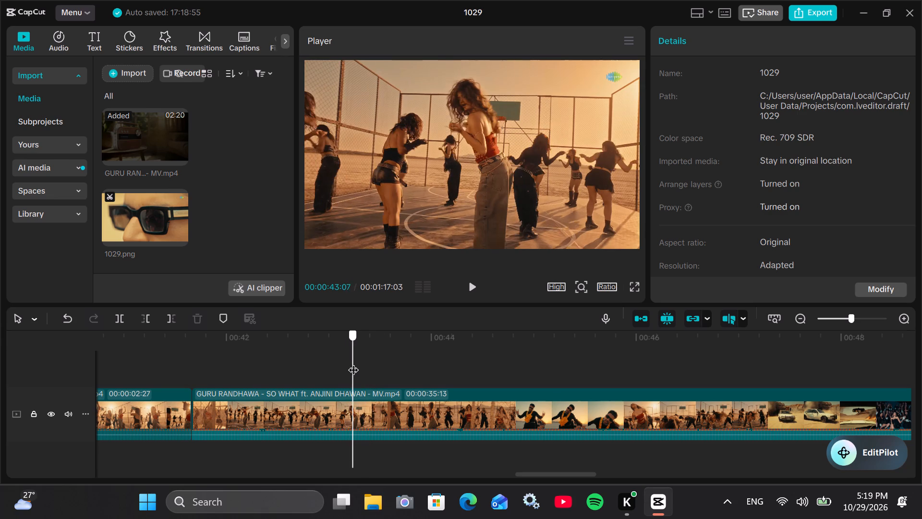
left_click_drag(353, 362, 381, 360)
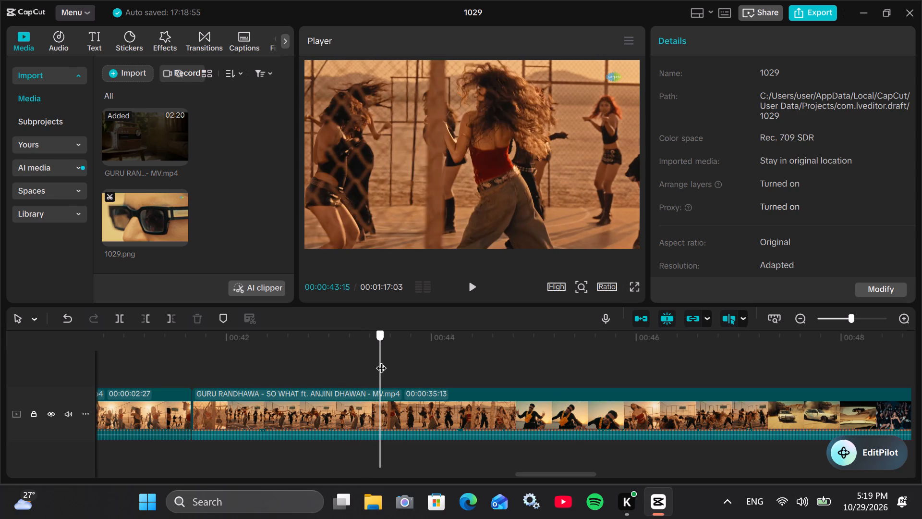
left_click_drag(381, 360, 400, 361)
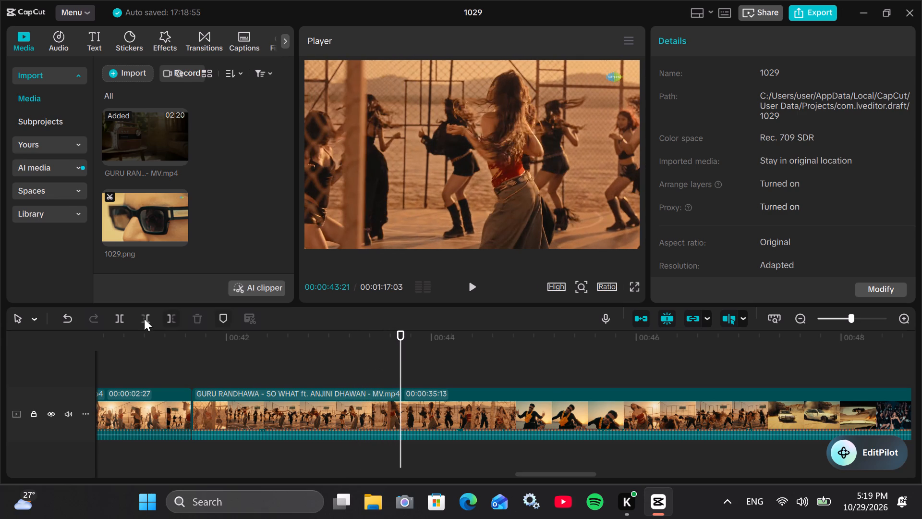
left_click(121, 319)
Split the last video clip at 00:00:45:26, where the man's desert shot changes to the close court shot of the woman in red.
left_click_drag(403, 335, 430, 338)
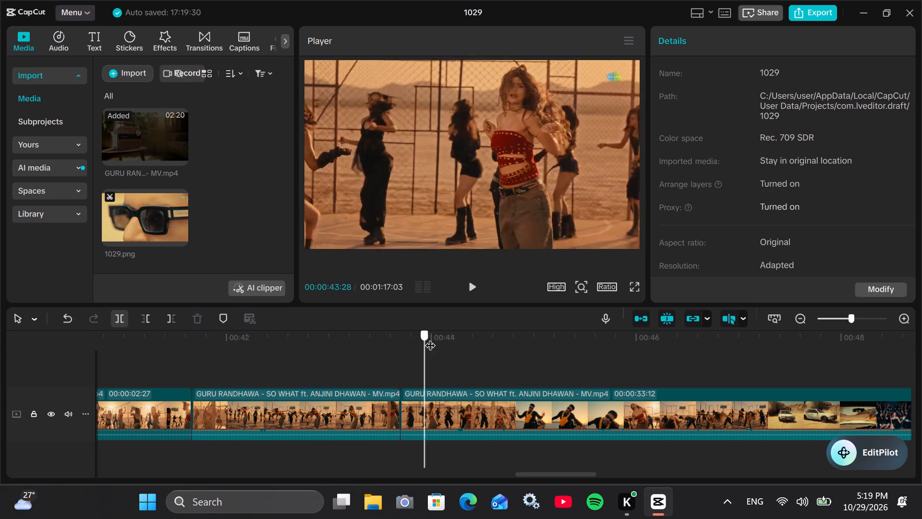
left_click_drag(430, 338, 623, 350)
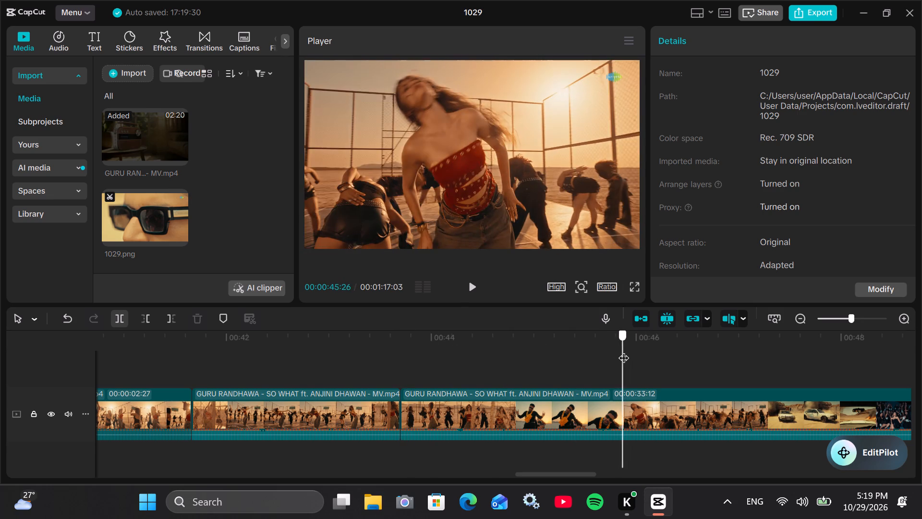
left_click_drag(623, 350, 620, 353)
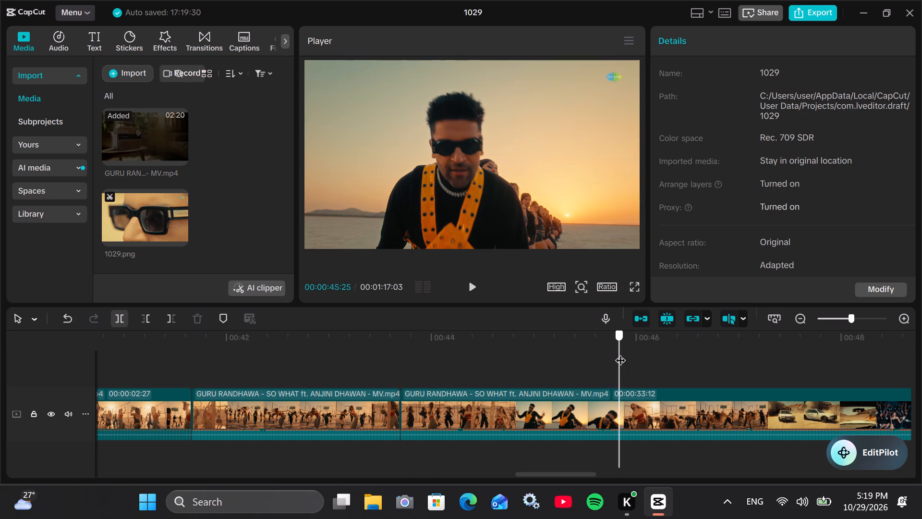
left_click_drag(620, 353, 623, 353)
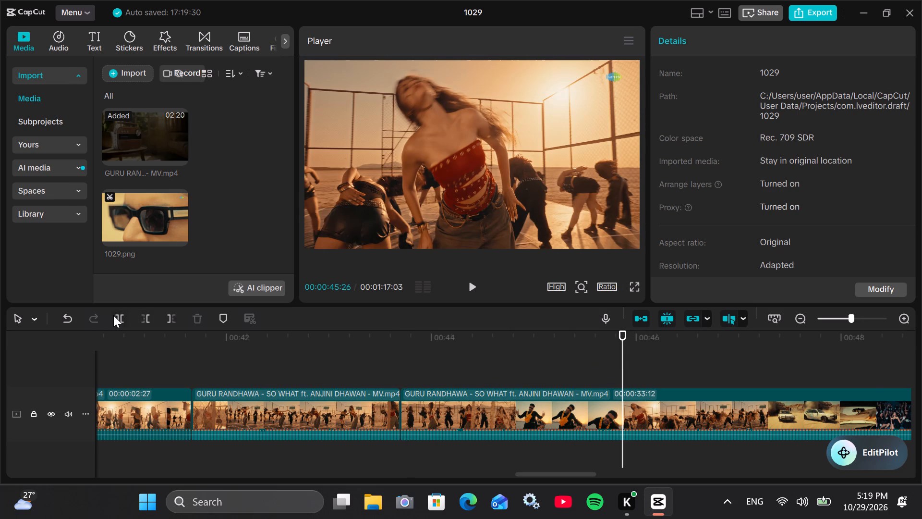
left_click(118, 316)
Delete the segment from 00:00:43:21 to 00:00:45:26 containing the end of the court dance and the man's desert shot.
left_click(468, 402)
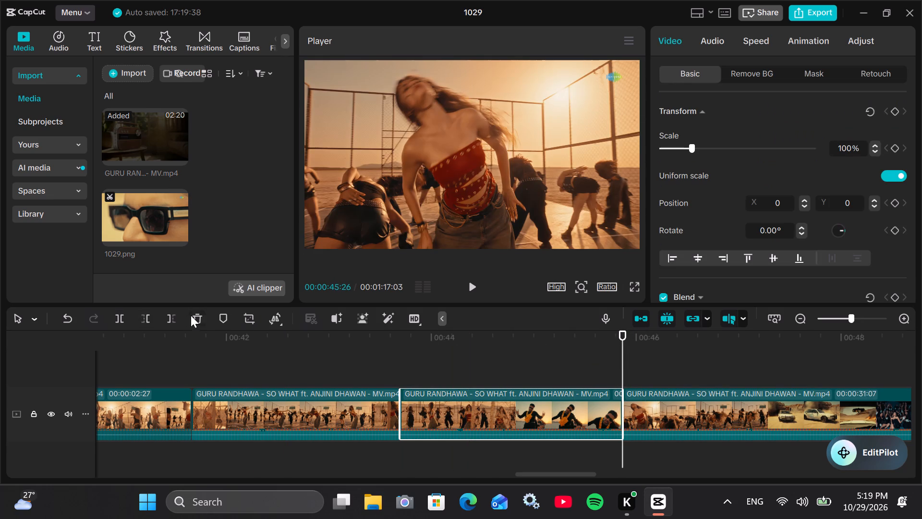
left_click(195, 318)
Split the last video clip at 00:00:48:11, in the dark group shot of the seated man just before the white silhouette shots.
left_click(326, 337)
left_click_drag(321, 339, 403, 344)
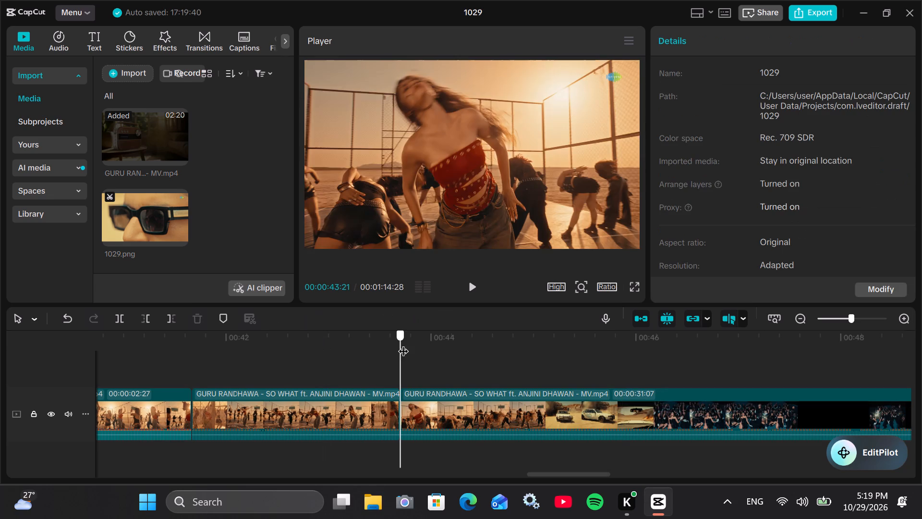
left_click_drag(403, 344, 639, 345)
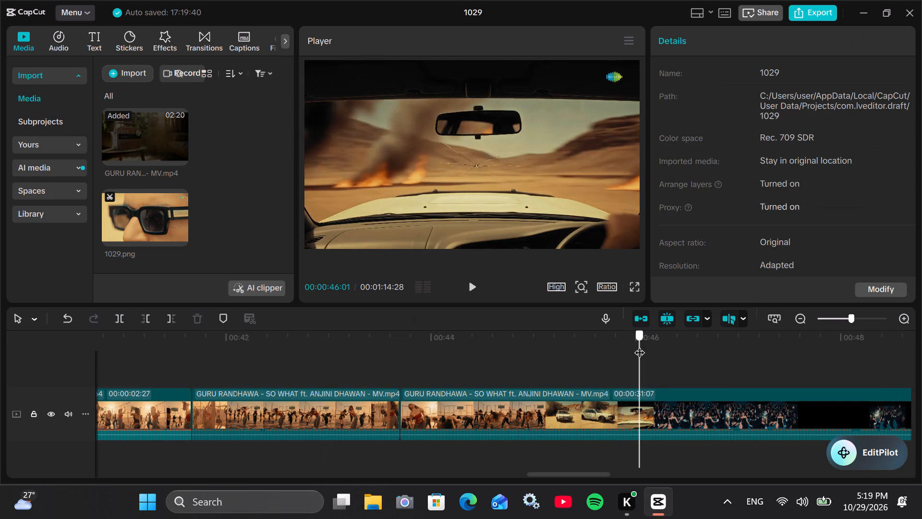
left_click_drag(639, 345, 795, 333)
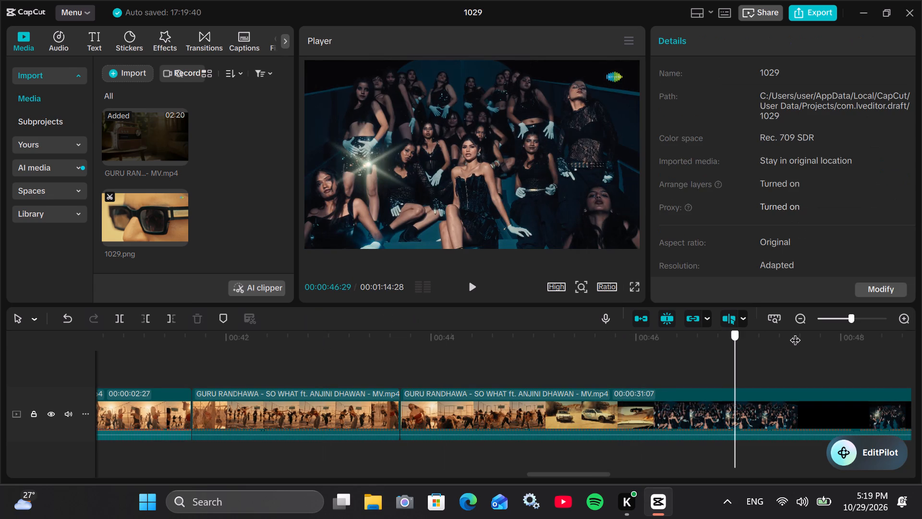
left_click_drag(795, 333, 382, 349)
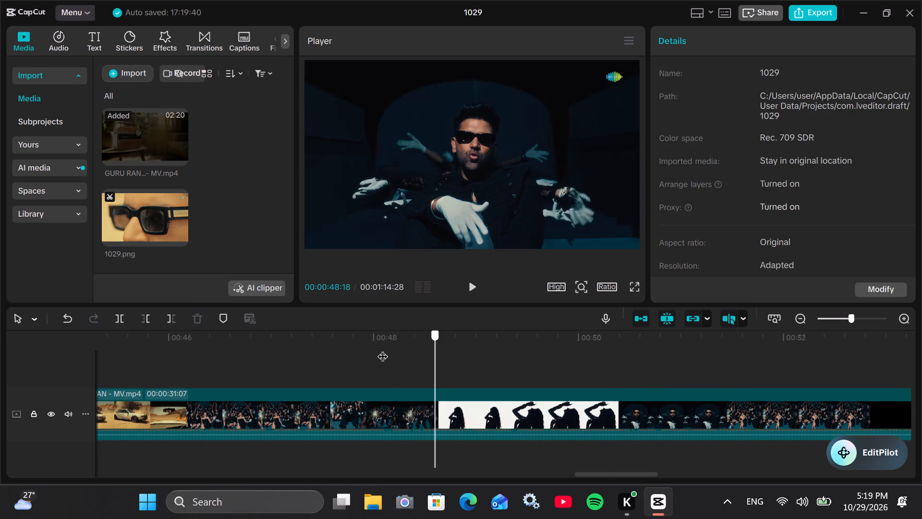
left_click_drag(382, 349, 371, 350)
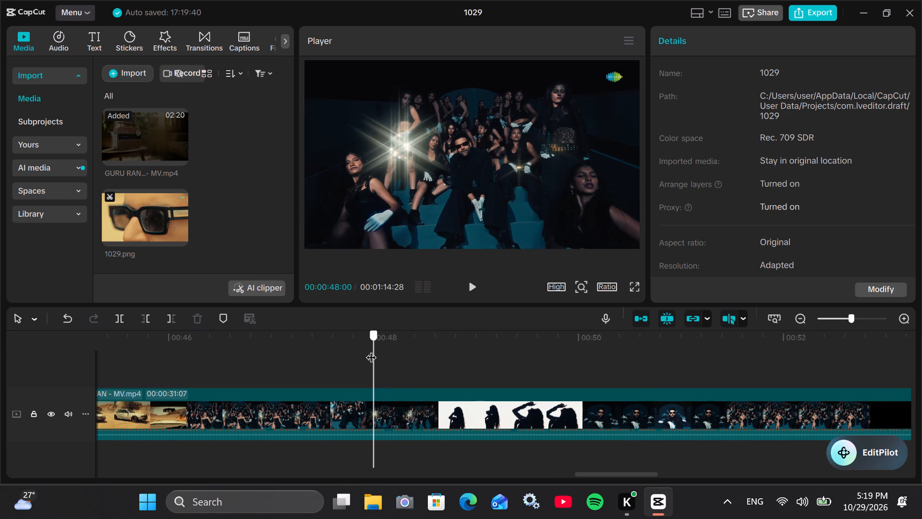
left_click_drag(371, 350, 419, 352)
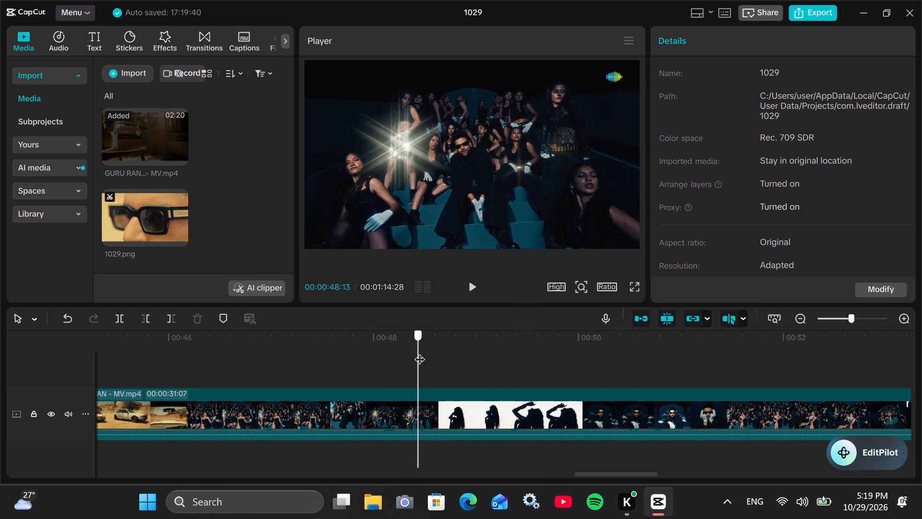
left_click_drag(419, 352, 411, 353)
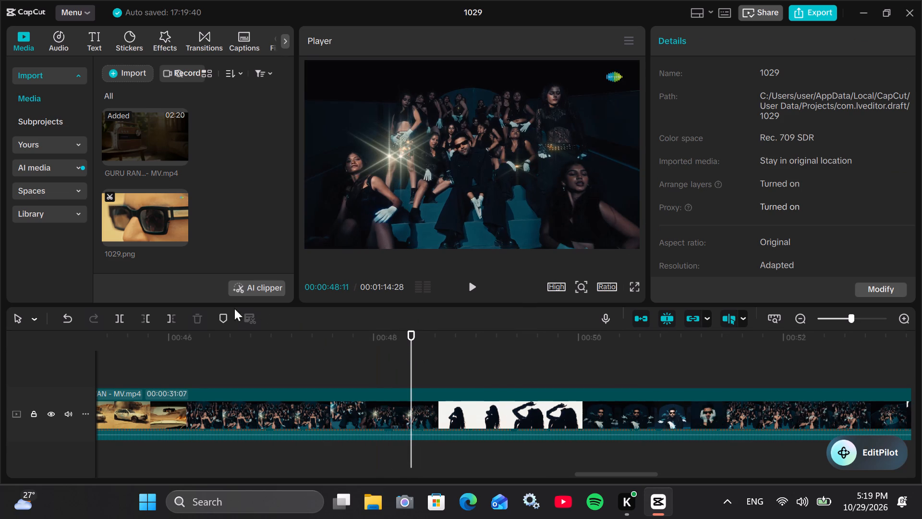
left_click(121, 318)
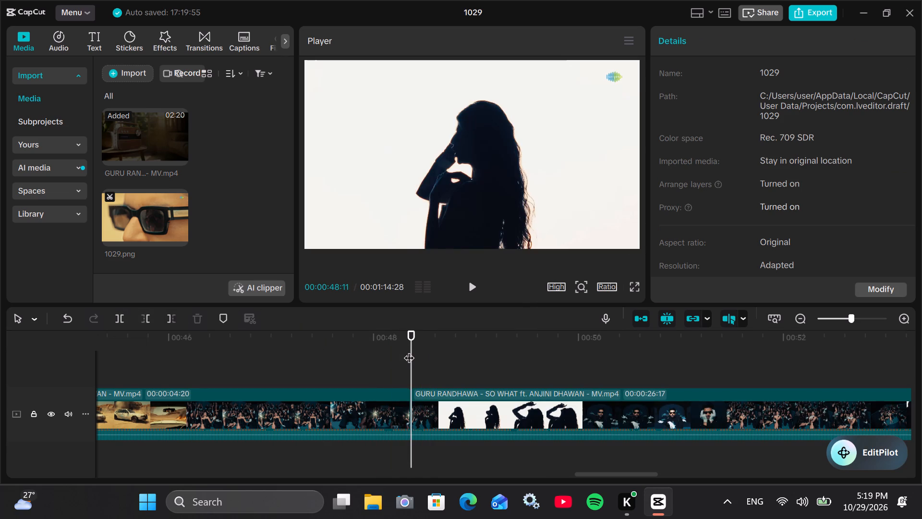
Split the last video clip at 00:00:49:22, at the end of the woman's white silhouette shot just before the man with white gloves.
left_click_drag(409, 351, 574, 350)
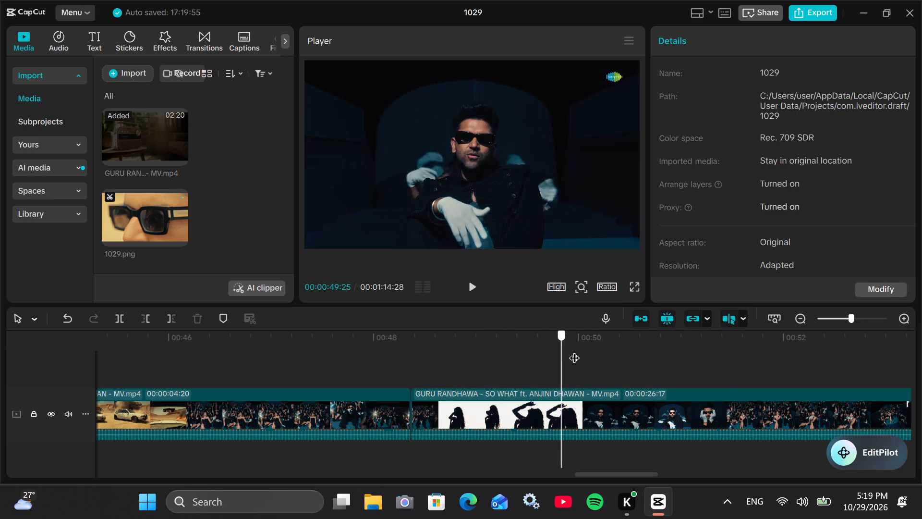
left_click_drag(574, 350, 623, 349)
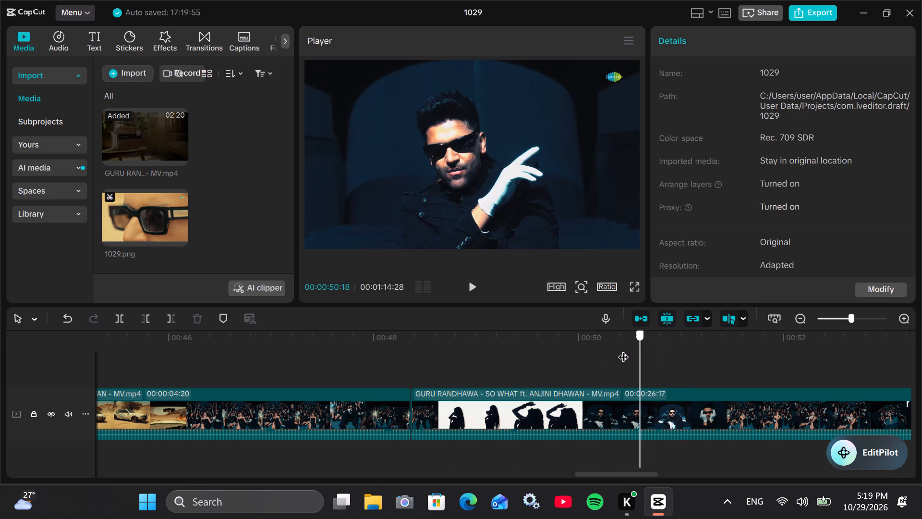
left_click_drag(623, 349, 643, 342)
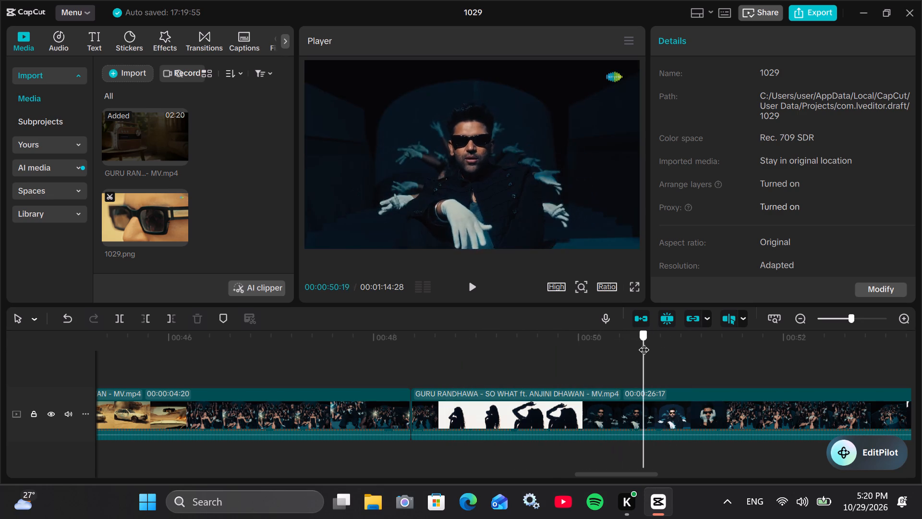
left_click_drag(643, 342, 715, 338)
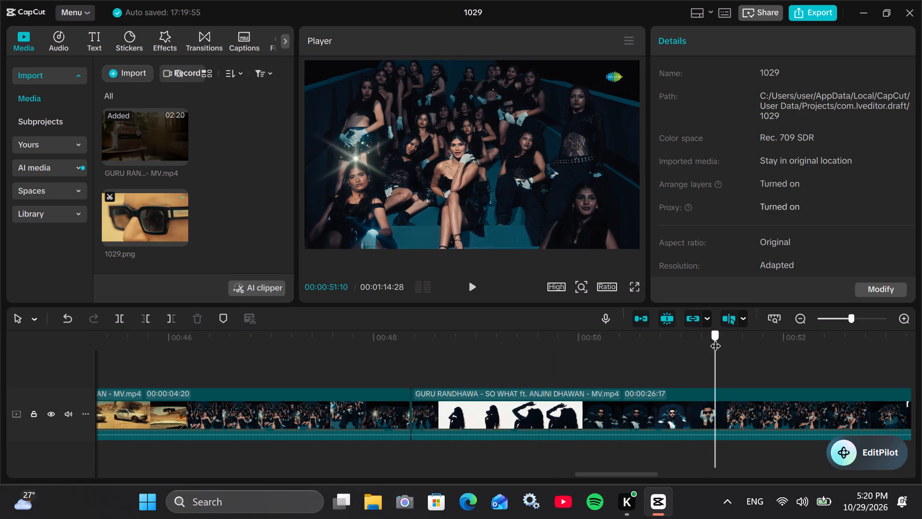
left_click_drag(715, 338, 579, 321)
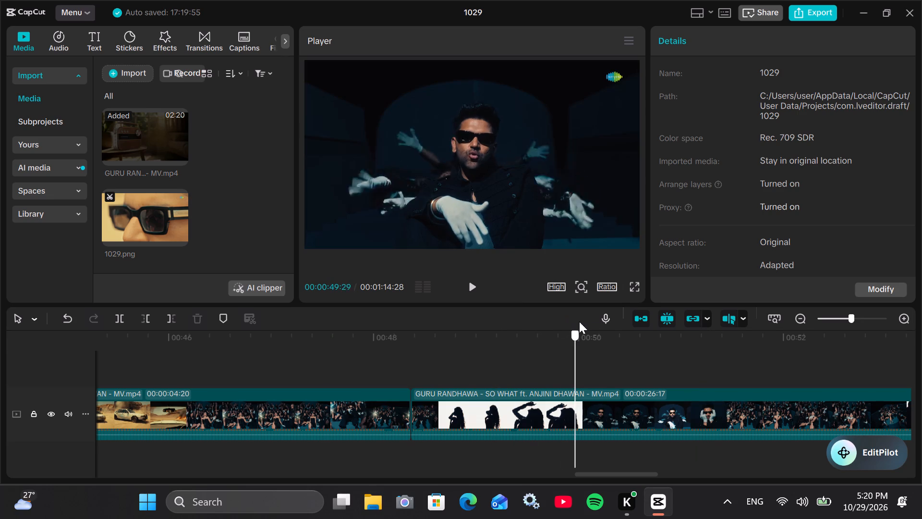
left_click_drag(579, 321, 557, 325)
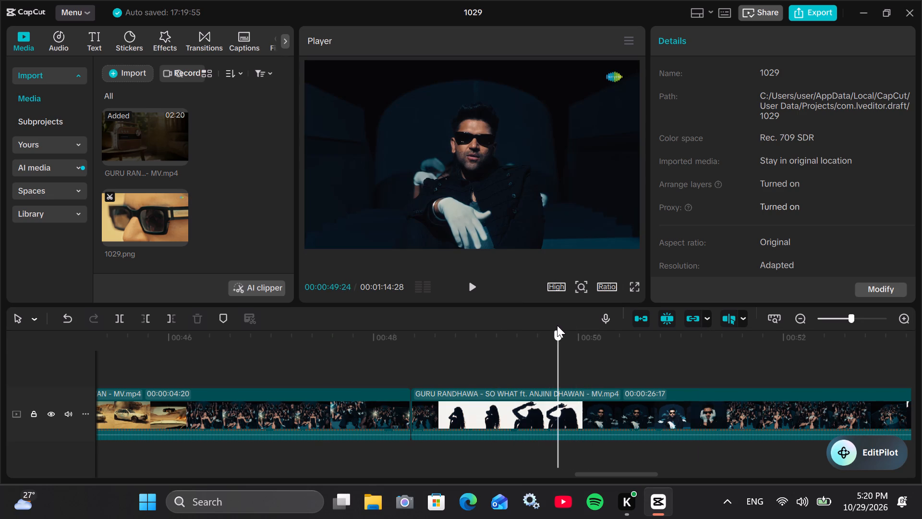
left_click_drag(557, 325, 642, 329)
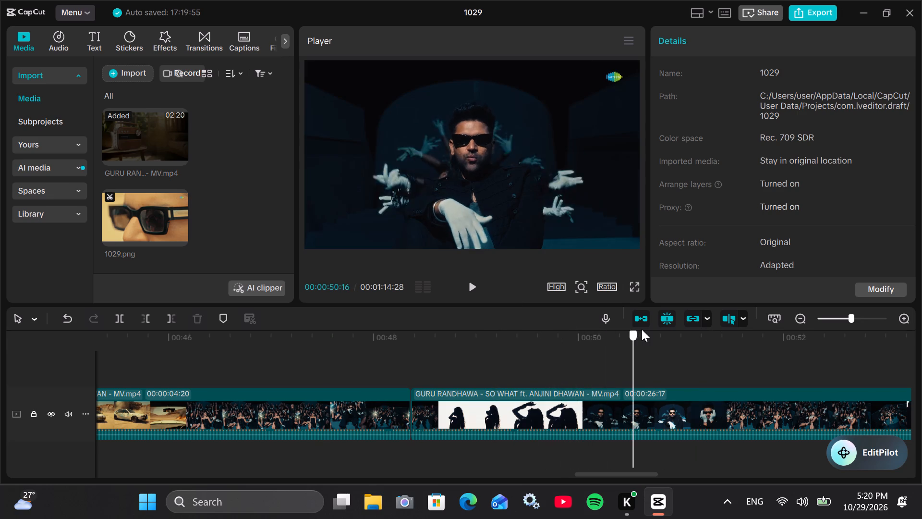
left_click_drag(642, 329, 433, 339)
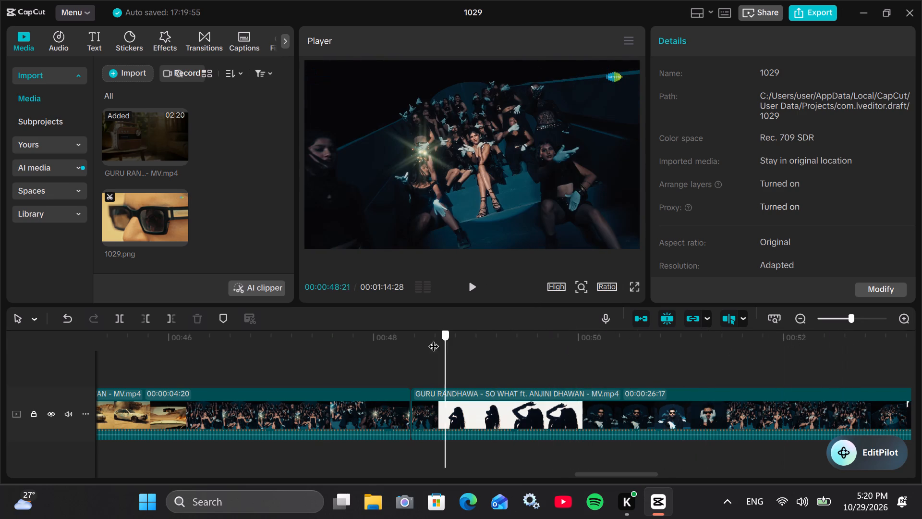
left_click_drag(433, 339, 566, 339)
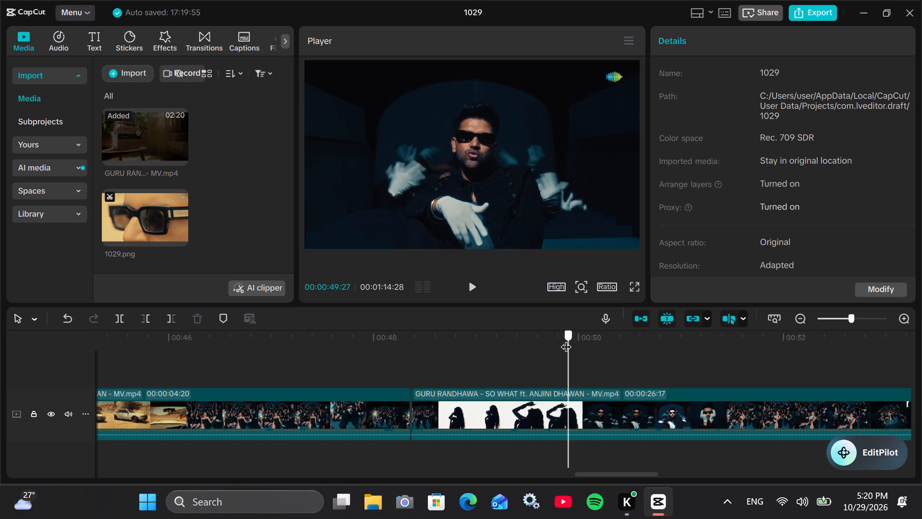
left_click_drag(566, 339, 543, 346)
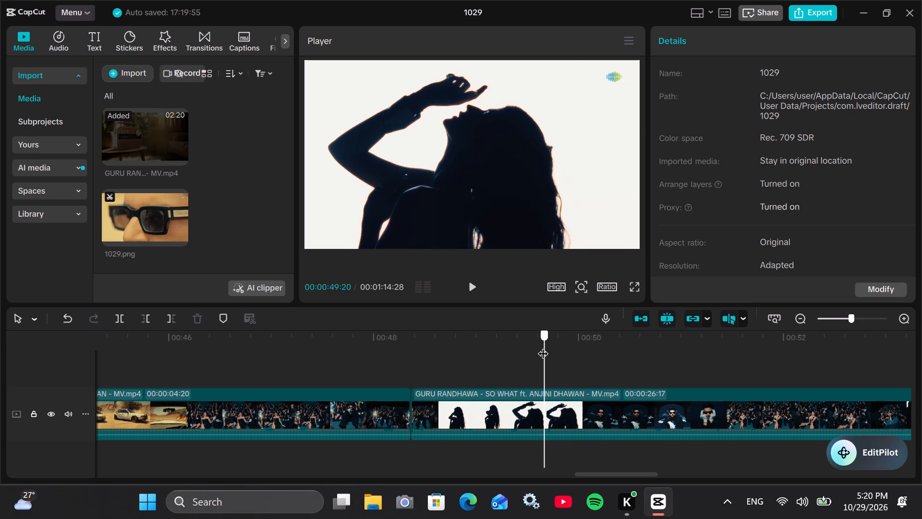
left_click_drag(543, 346, 551, 346)
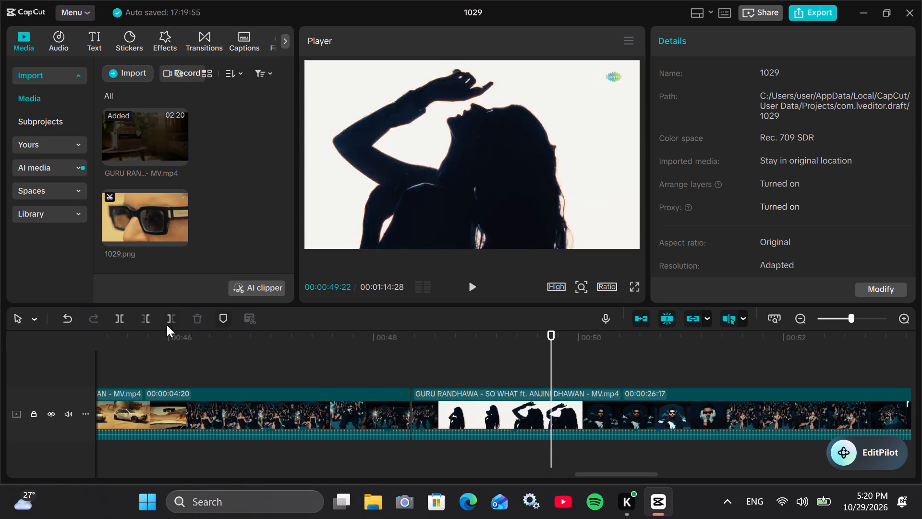
left_click(120, 324)
Delete the segment from 00:00:48:11 to 00:00:49:22 containing the woman's white silhouette shots.
left_click(432, 395)
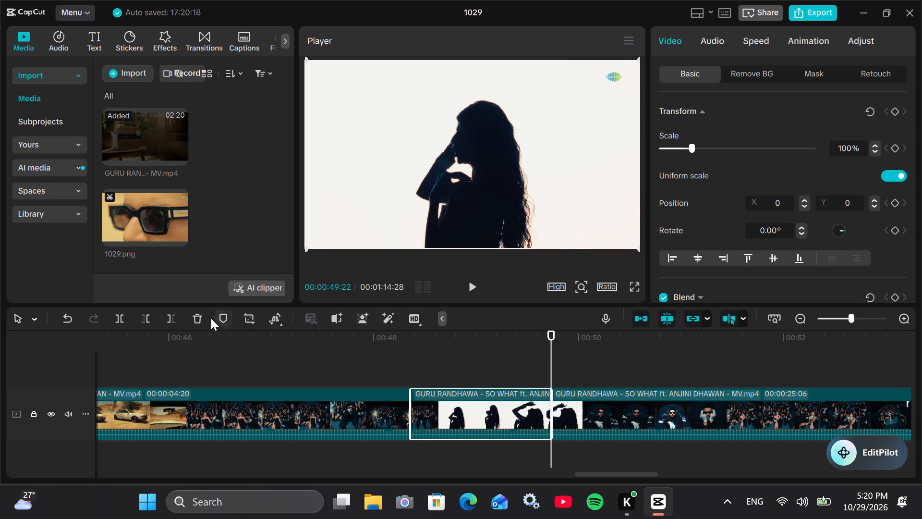
left_click(194, 320)
Split the last video clip at 00:00:51:05, in the dark group shot of the seated woman surrounded by white-gloved dancers.
left_click(364, 347)
left_click_drag(364, 347, 488, 358)
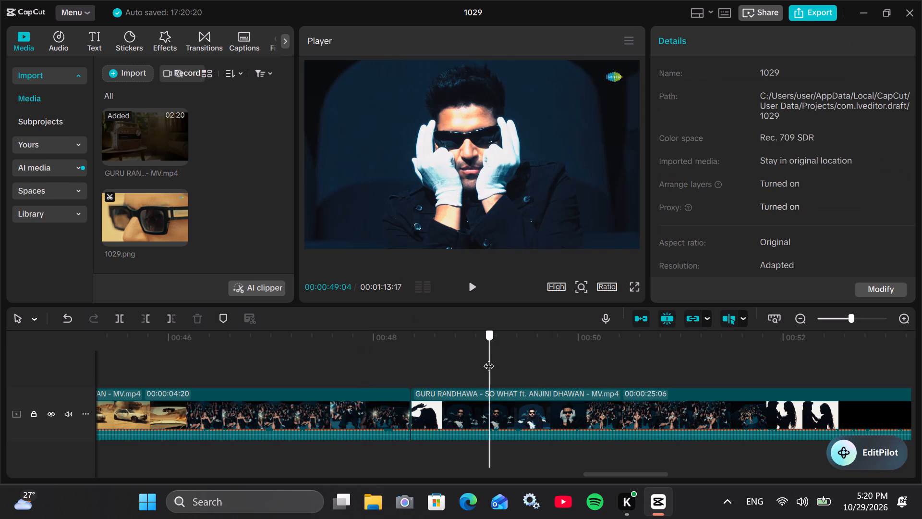
left_click_drag(488, 358, 638, 360)
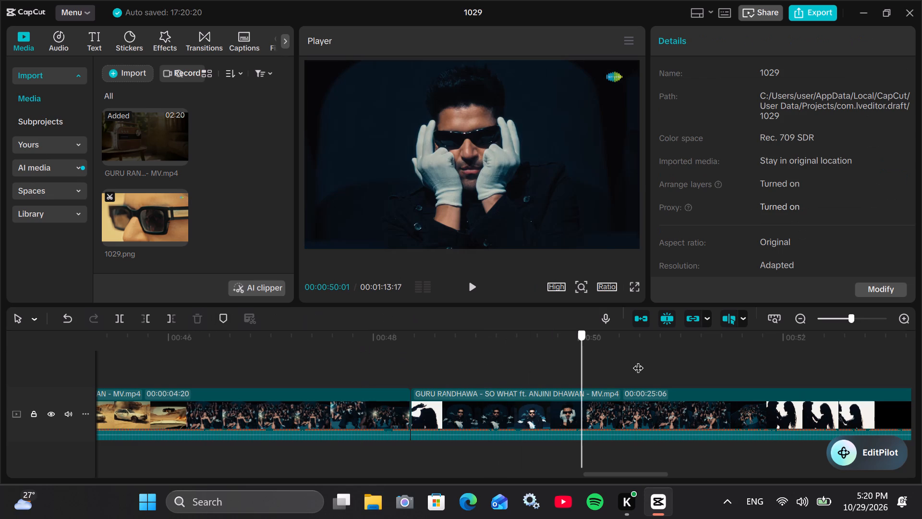
left_click_drag(638, 360, 689, 359)
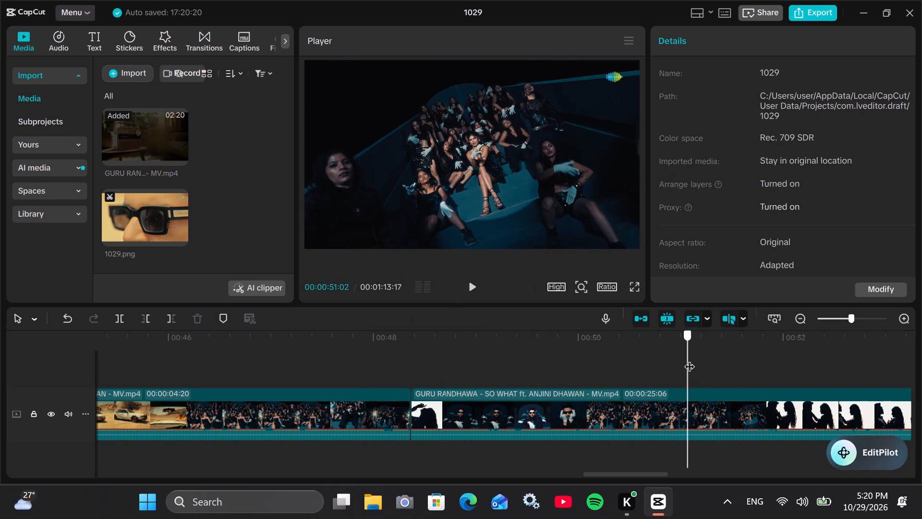
left_click_drag(689, 359, 654, 365)
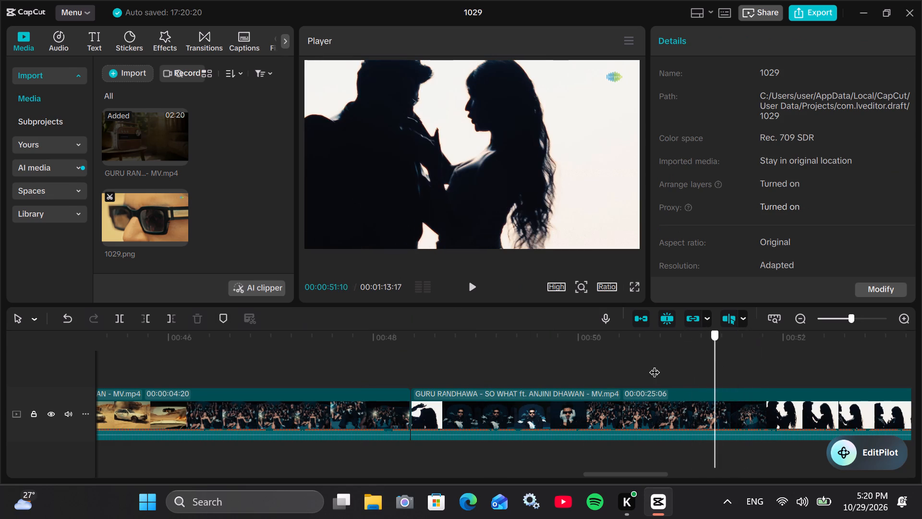
left_click_drag(654, 365, 684, 366)
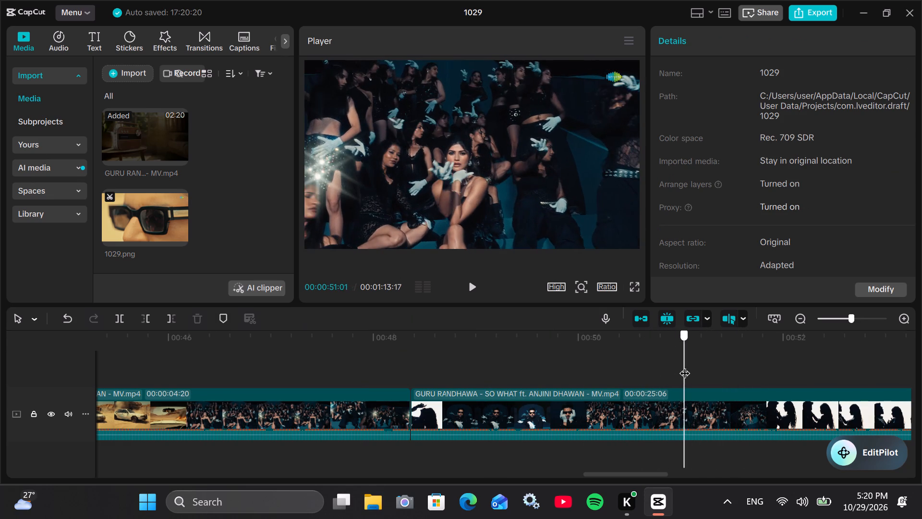
left_click_drag(684, 366, 698, 368)
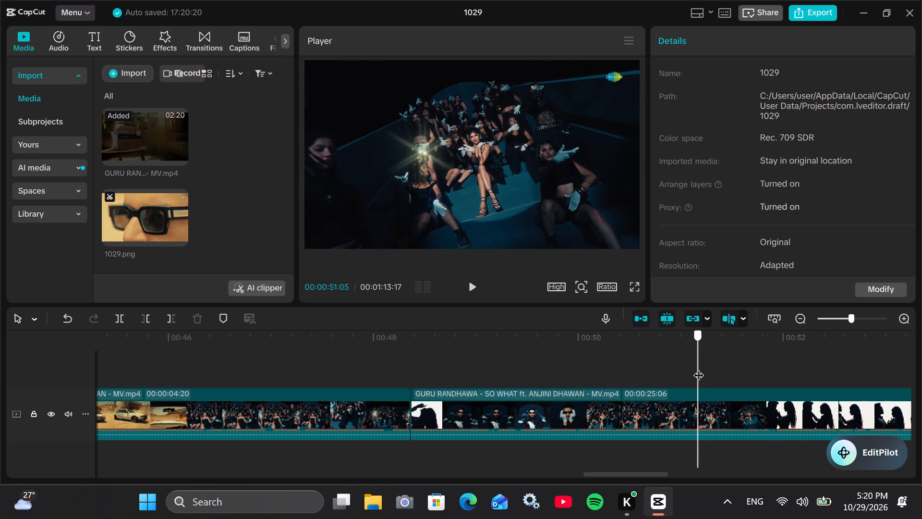
left_click_drag(698, 368, 697, 368)
left_click(111, 321)
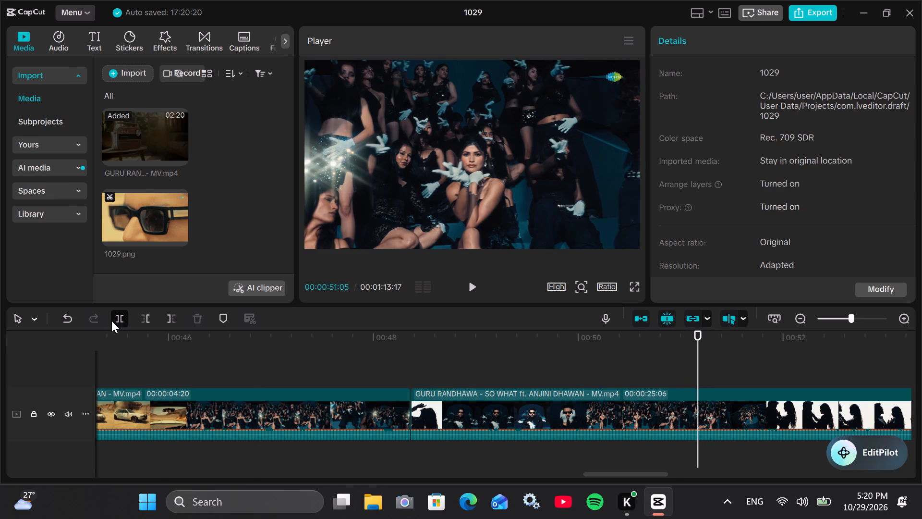
Split the last video clip at 00:00:54:13, where the night building shot changes to the court dance with the woman in the red top.
left_click(510, 366)
left_click_drag(510, 366, 921, 412)
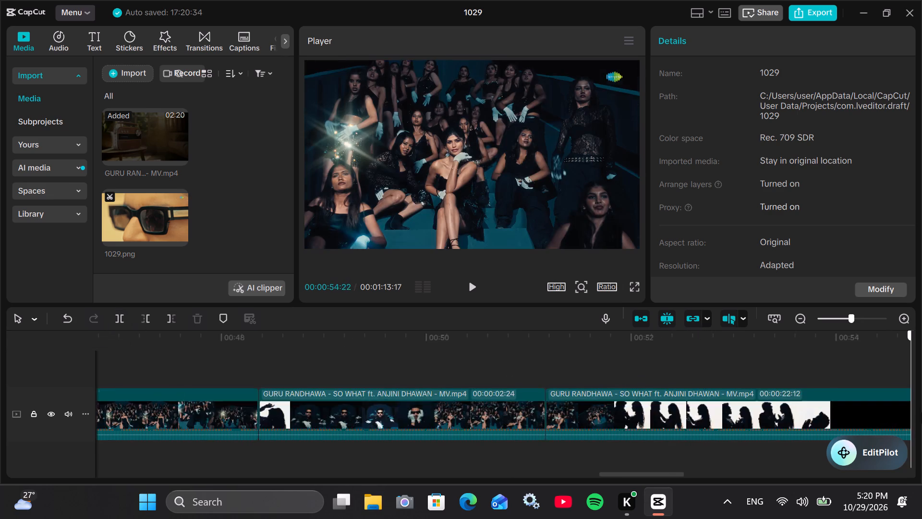
left_click_drag(921, 412, 264, 378)
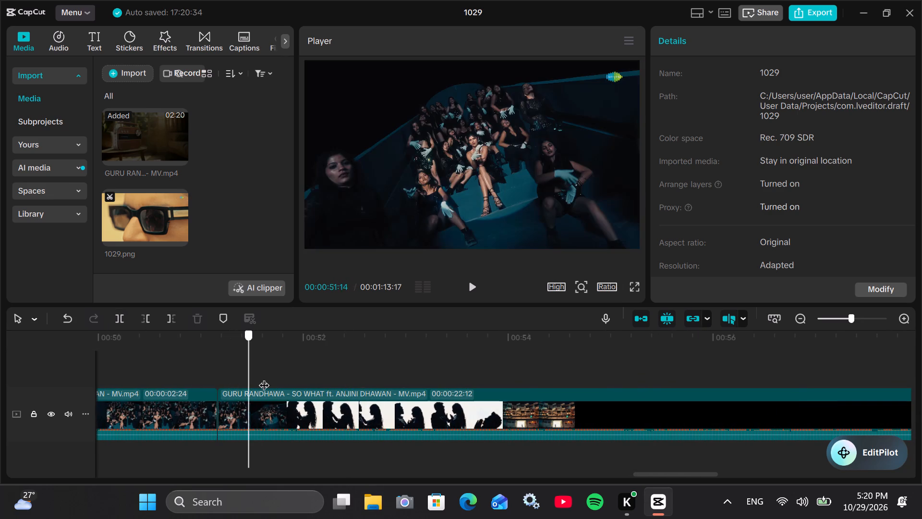
left_click_drag(264, 378, 489, 395)
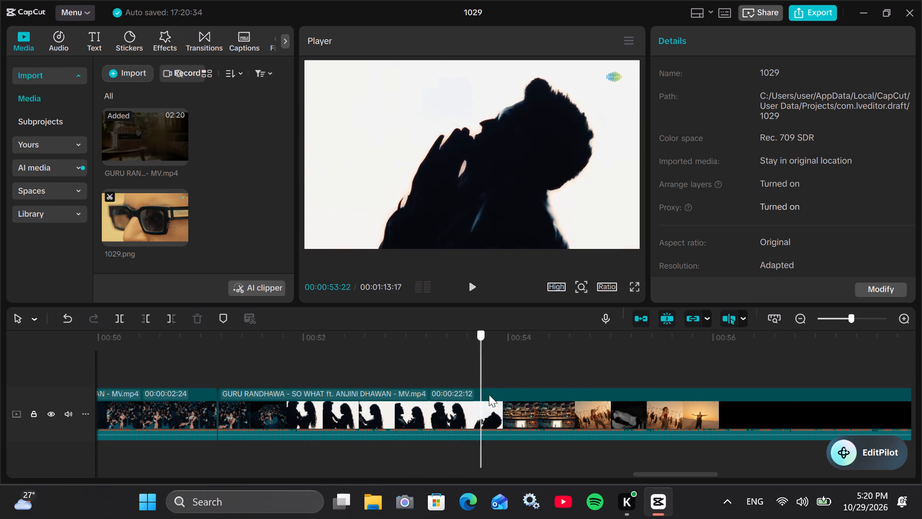
left_click_drag(489, 395, 527, 406)
left_click(469, 295)
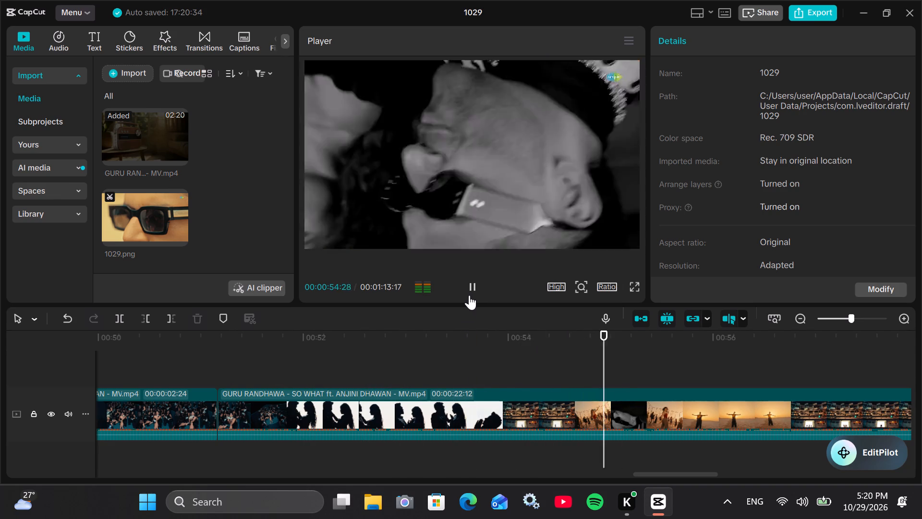
left_click(520, 352)
left_click(520, 352)
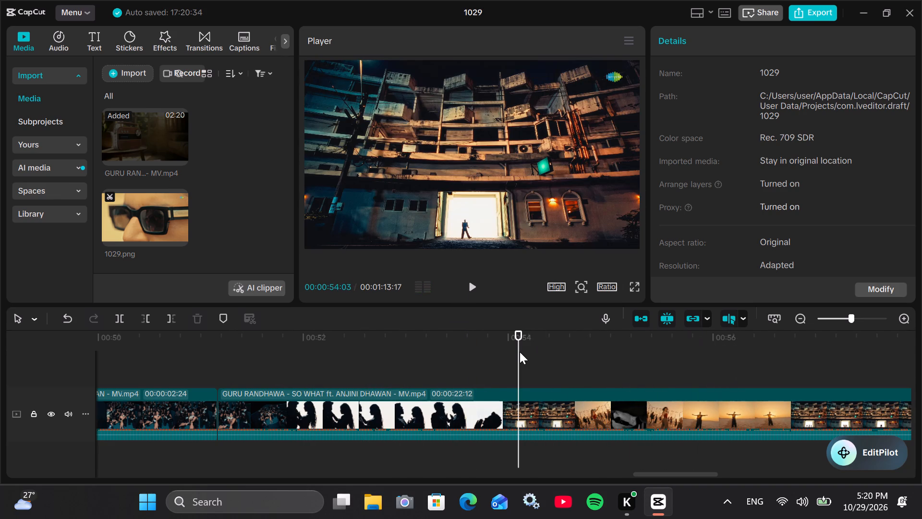
left_click_drag(521, 355, 570, 352)
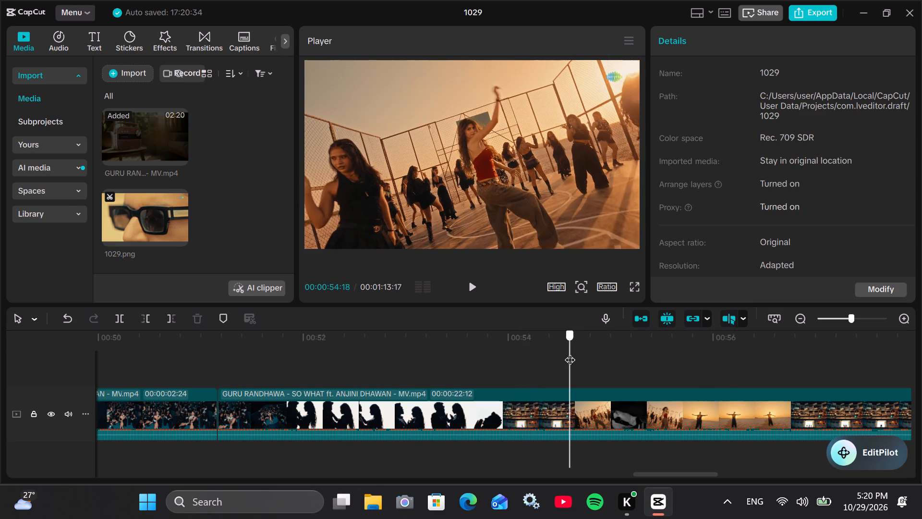
left_click_drag(570, 352, 555, 359)
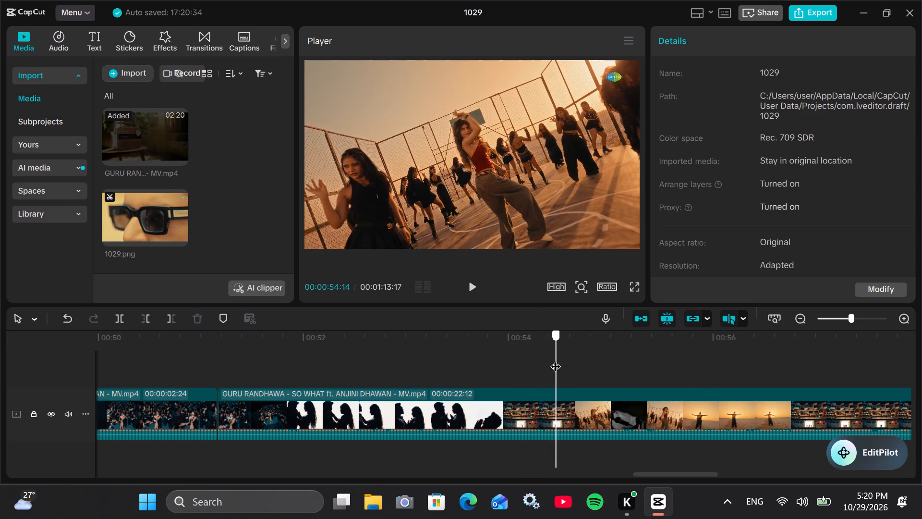
left_click_drag(555, 359, 549, 360)
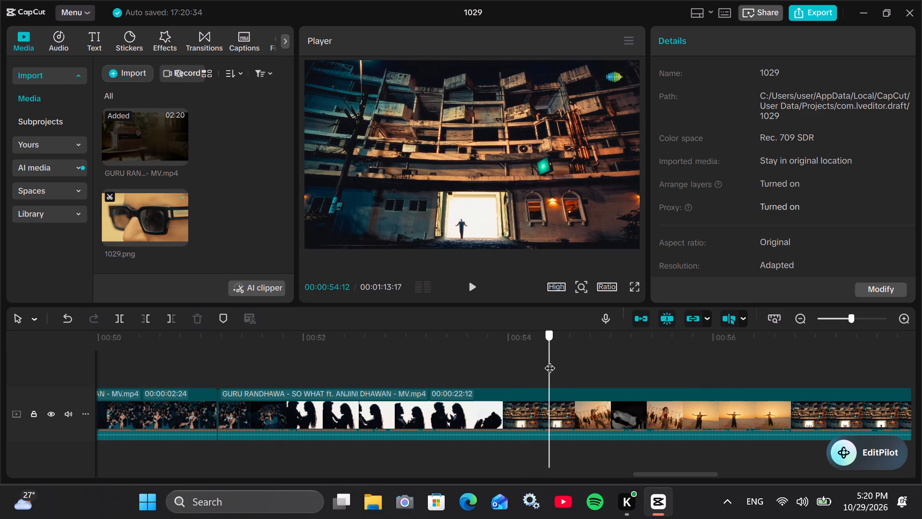
left_click_drag(549, 360, 553, 360)
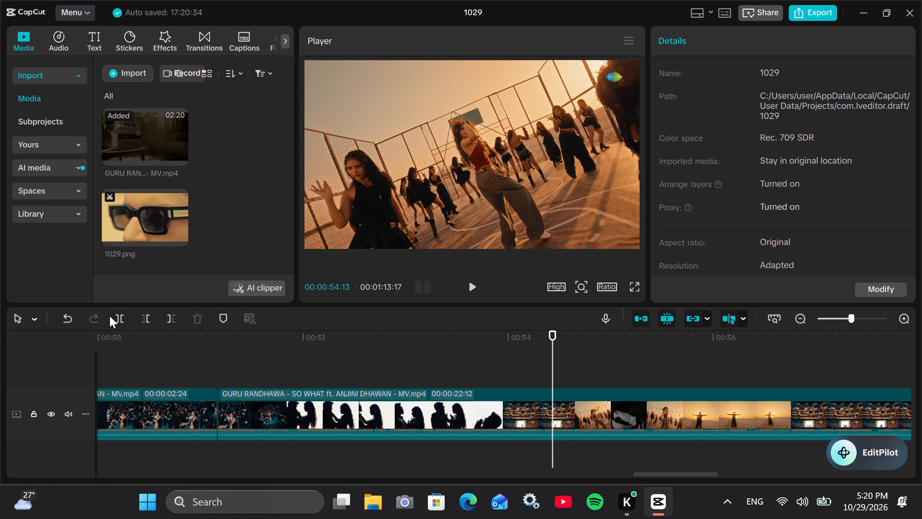
left_click(114, 316)
Delete the segment from 00:00:51:05 to 00:00:54:13 containing the dark group shot, the couple silhouettes and the building shot.
left_click(397, 400)
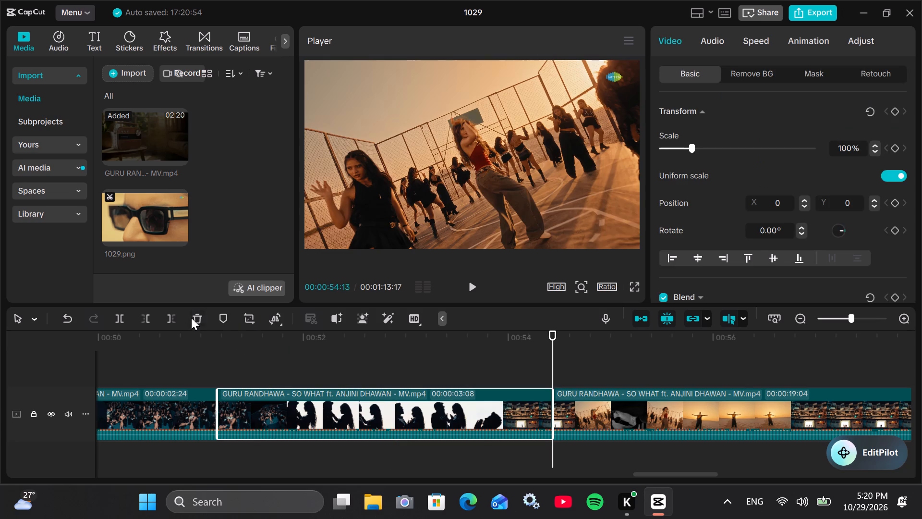
left_click(191, 318)
Split the last video clip at 00:00:53:10, after the sunset desert shot and just before the night building shot.
left_click(264, 336)
left_click_drag(264, 336, 260, 346)
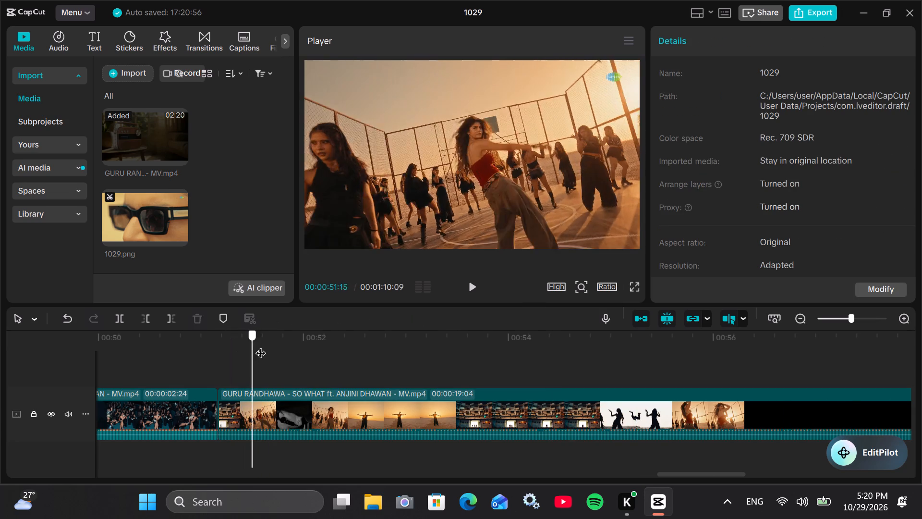
left_click_drag(260, 346, 486, 351)
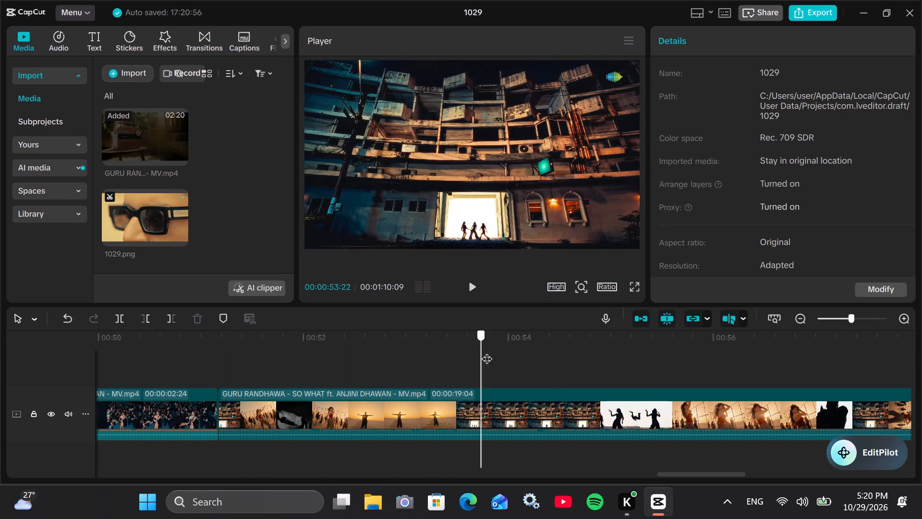
left_click_drag(486, 351, 444, 356)
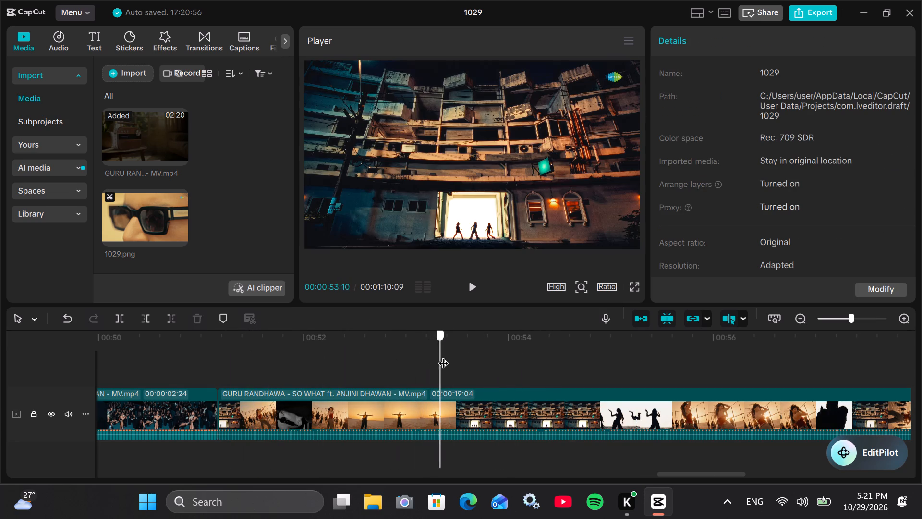
left_click_drag(444, 356, 314, 355)
left_click(466, 287)
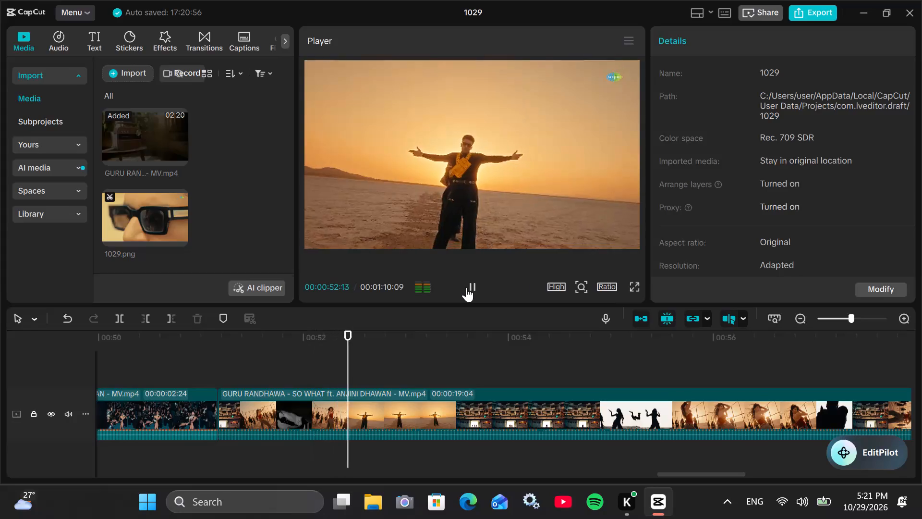
left_click(448, 361)
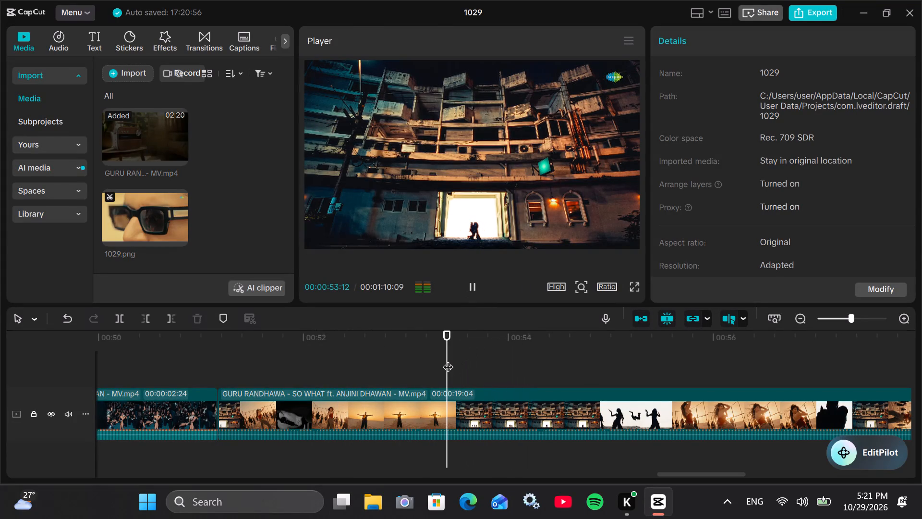
left_click_drag(448, 359, 459, 361)
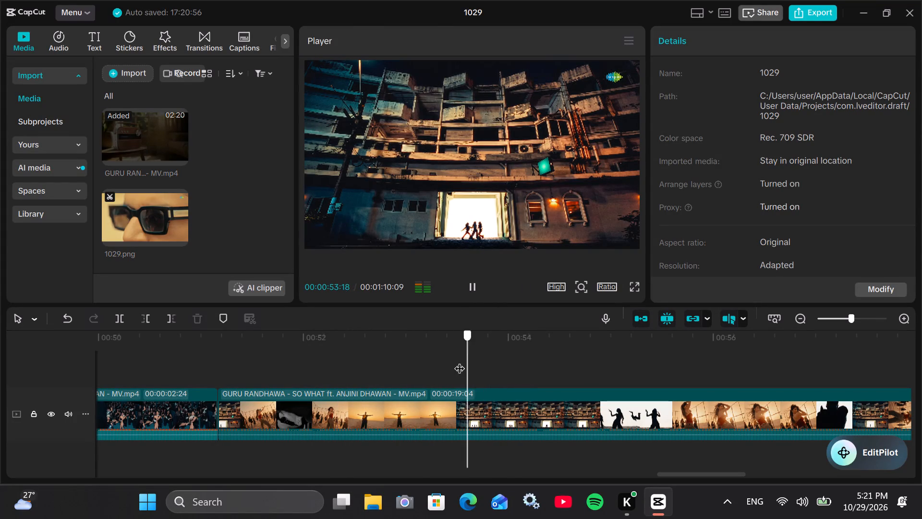
left_click_drag(459, 361, 437, 364)
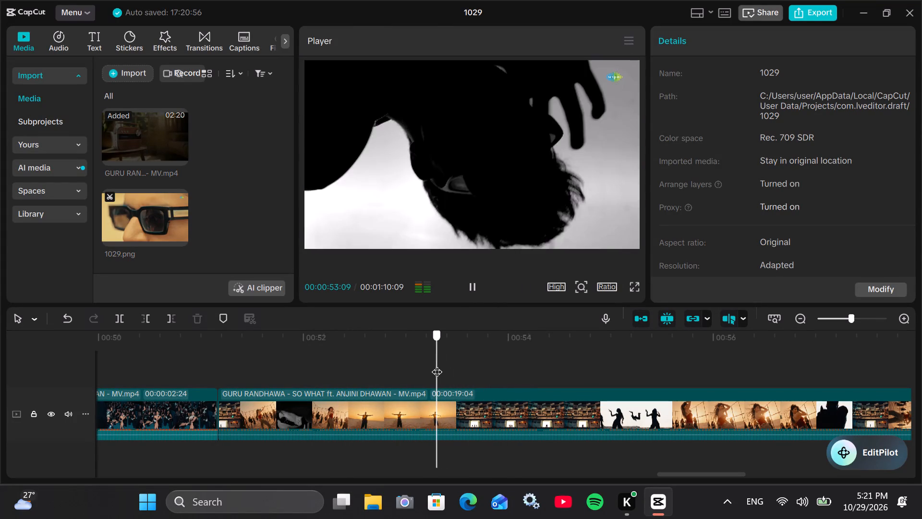
left_click_drag(437, 364, 438, 364)
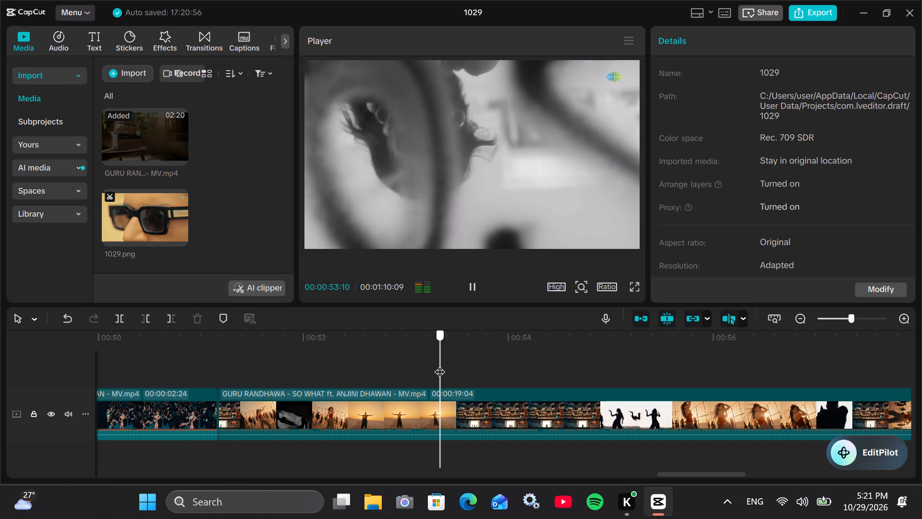
left_click(114, 316)
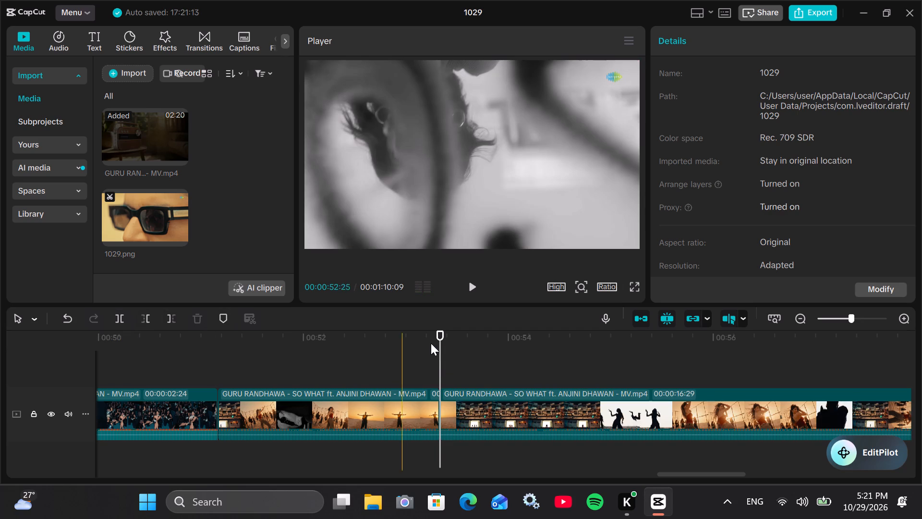
Split the last video clip at 00:00:55:21, where the dancers' silhouettes change to the court shot of the woman in the red top.
left_click_drag(439, 344, 585, 352)
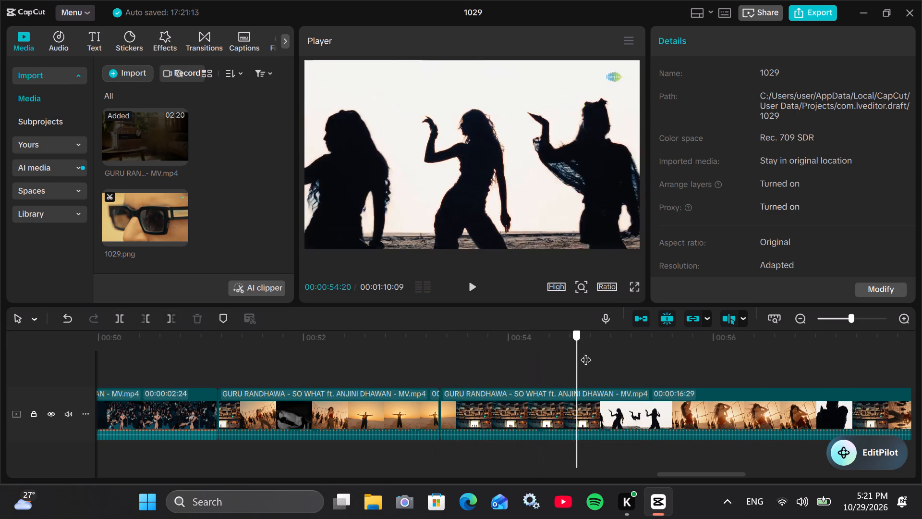
left_click_drag(585, 352, 718, 358)
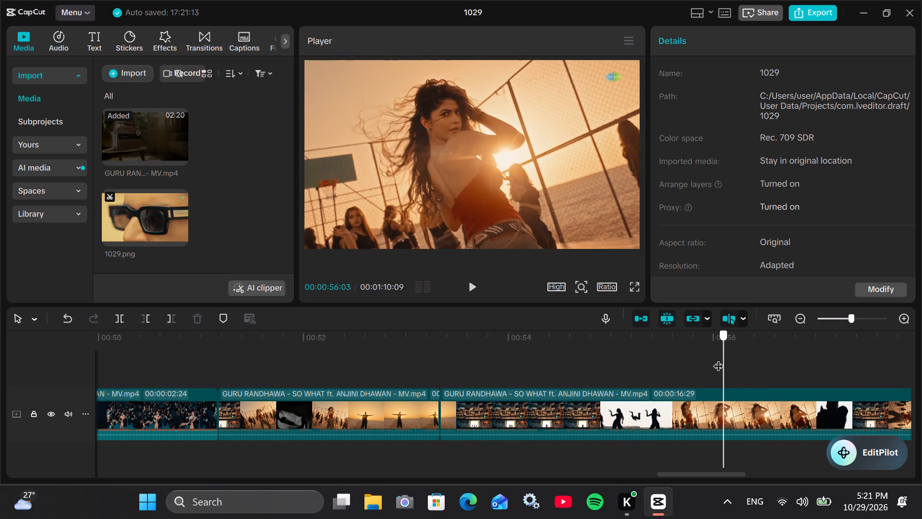
left_click_drag(718, 358, 475, 354)
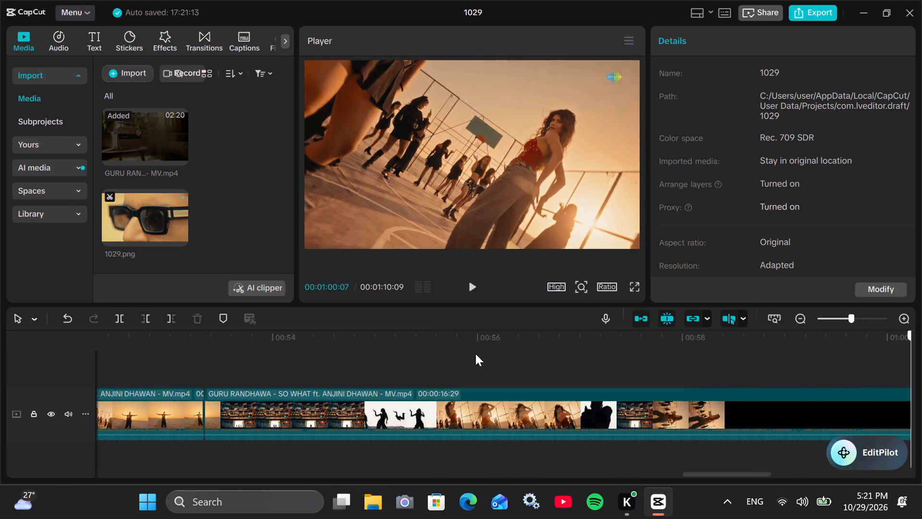
left_click_drag(475, 354, 228, 350)
left_click(471, 283)
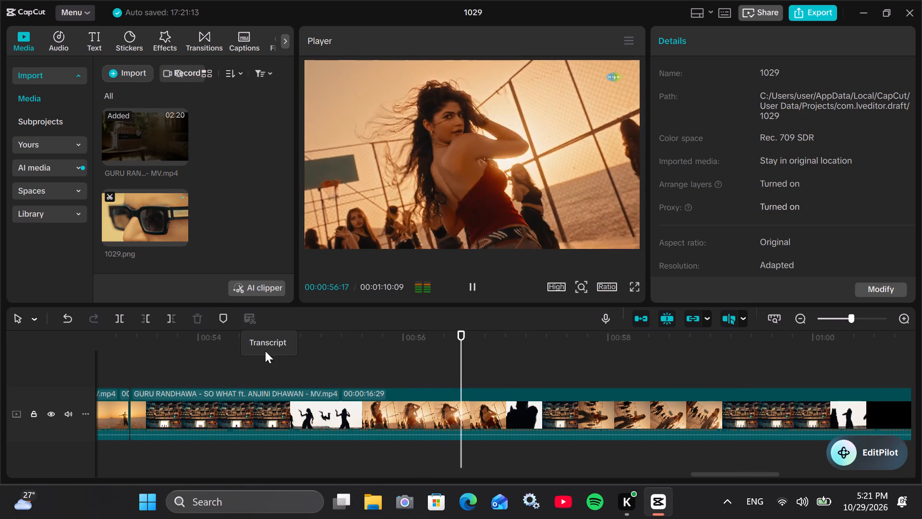
left_click(323, 356)
left_click_drag(323, 356, 362, 362)
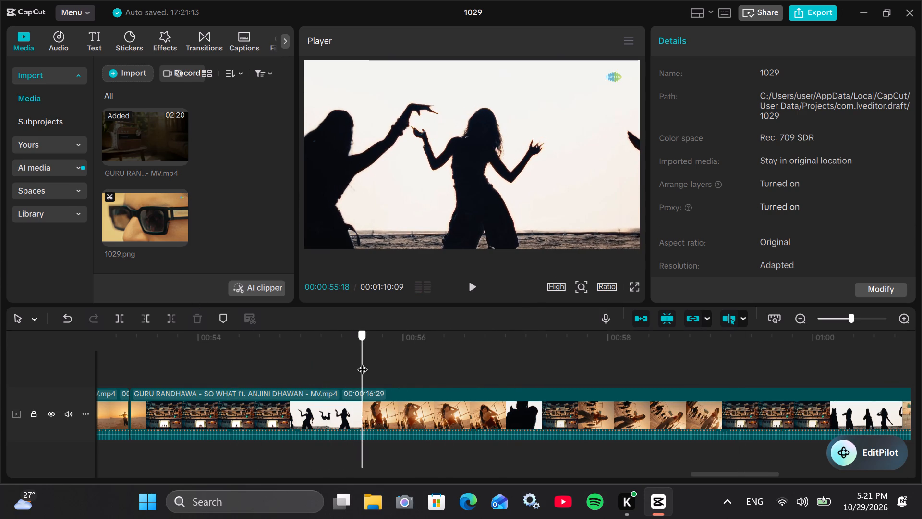
left_click_drag(362, 362, 371, 362)
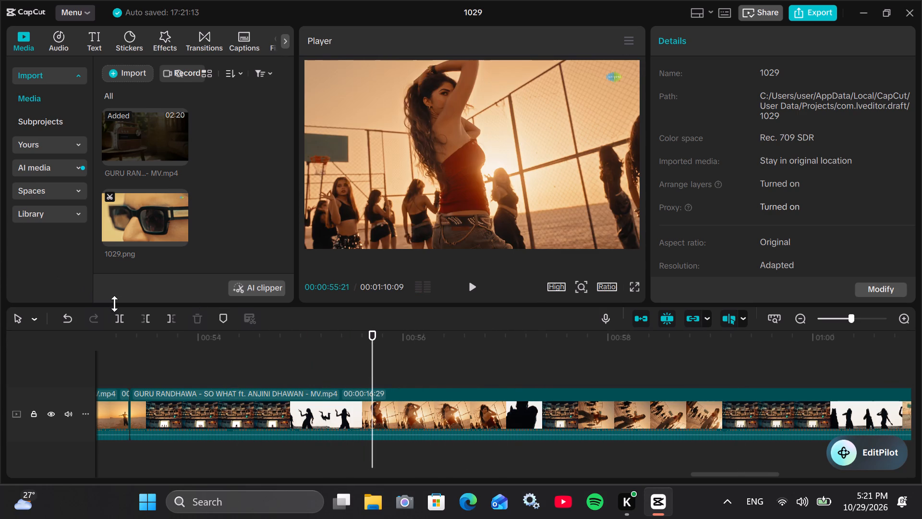
left_click(120, 313)
Delete the segment from 00:00:53:10 to 00:00:55:21 containing the night building shot and the dancers' silhouettes.
left_click(218, 409)
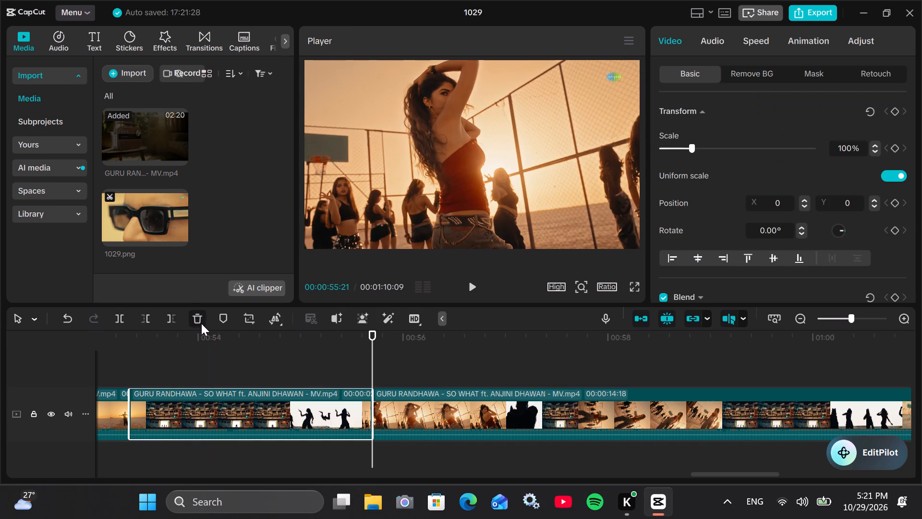
left_click(201, 323)
Split the last video clip at 00:00:54:12, at the end of the red-top court shot just before the couple silhouette.
left_click(165, 348)
left_click_drag(164, 348, 243, 353)
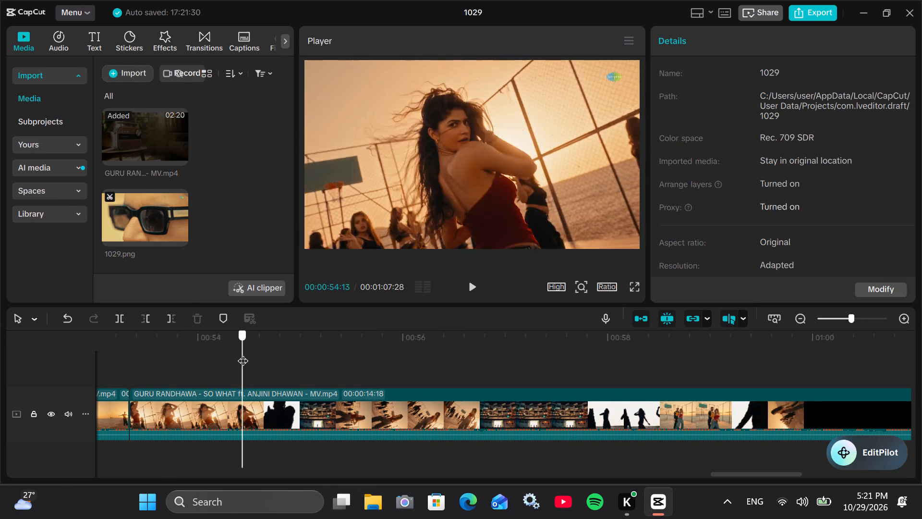
left_click_drag(243, 353, 262, 359)
left_click_drag(260, 358, 243, 361)
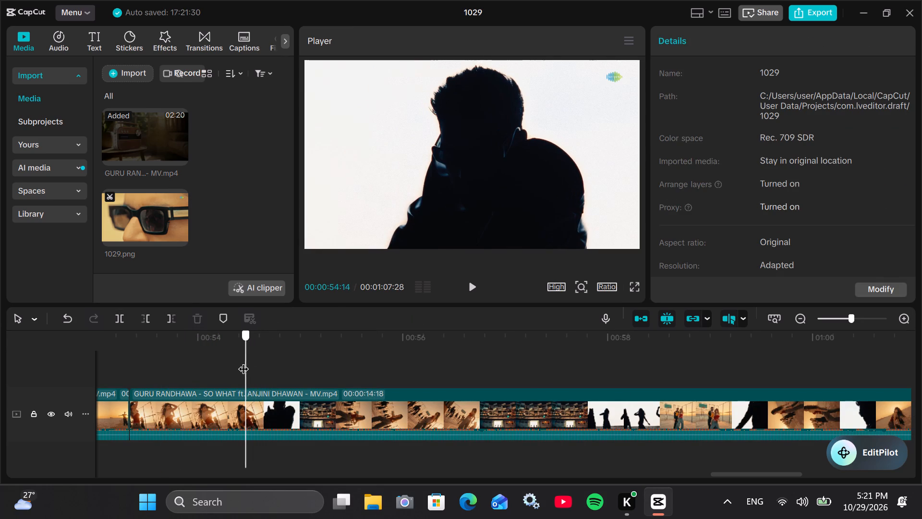
left_click_drag(243, 361, 239, 362)
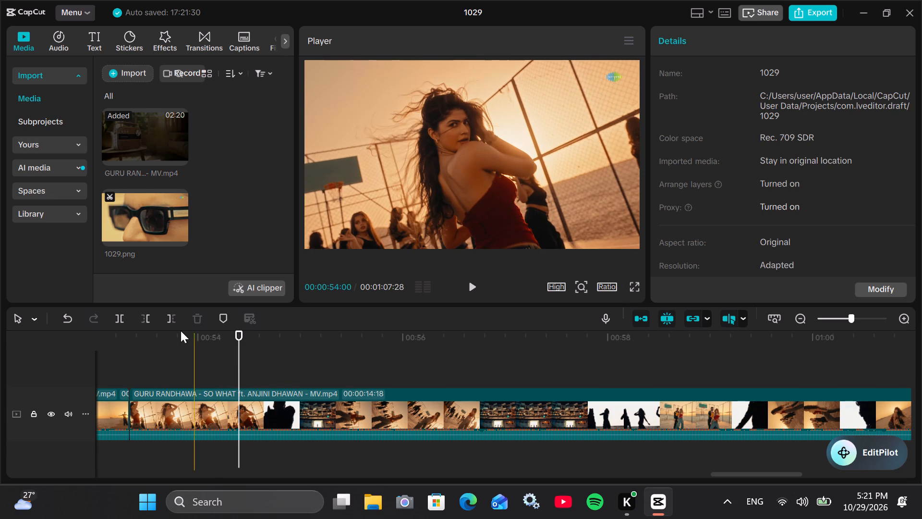
left_click(124, 319)
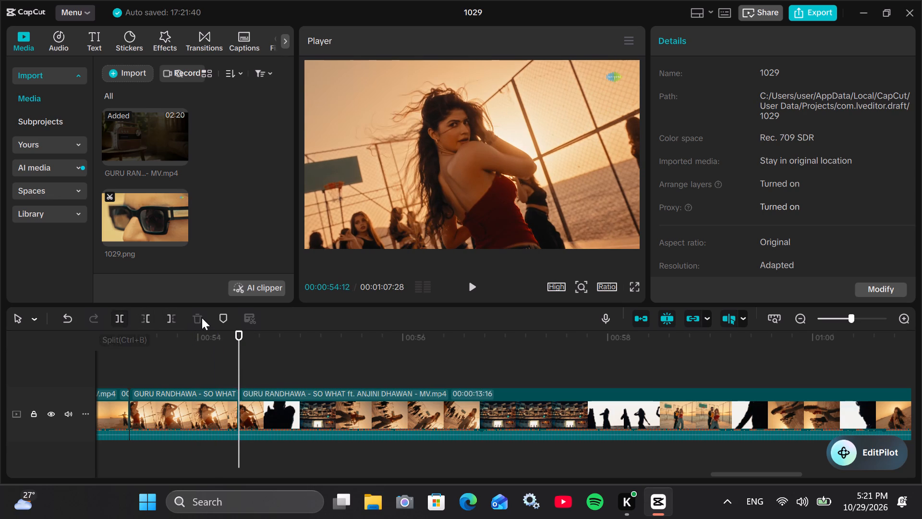
Split the last video clip at 00:00:55:08, in the upside-down black-and-white group shot just before the tilted court dance.
left_click_drag(242, 341, 323, 345)
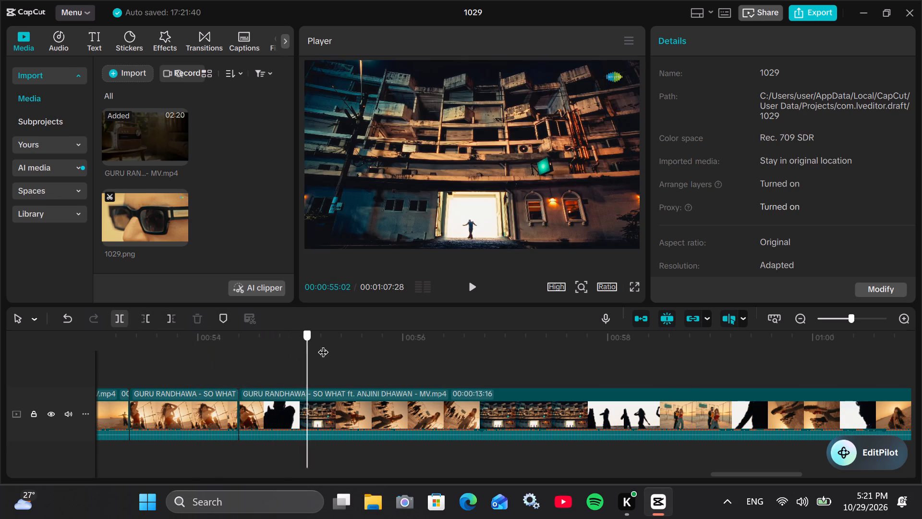
left_click_drag(323, 345, 331, 350)
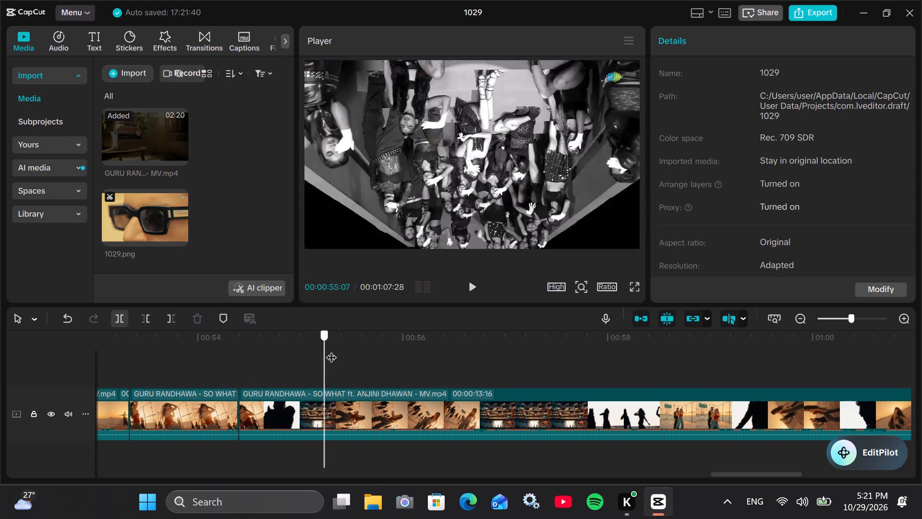
left_click_drag(331, 350, 303, 351)
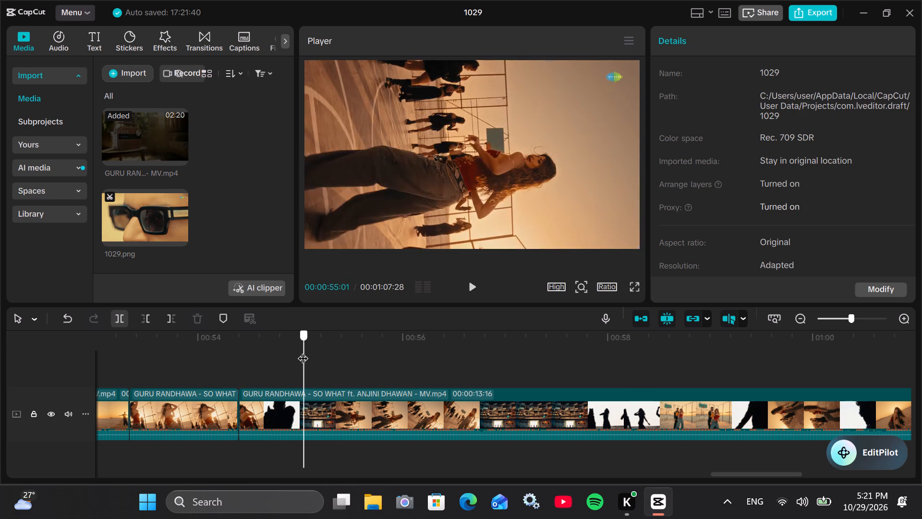
left_click_drag(303, 351, 290, 351)
left_click(472, 288)
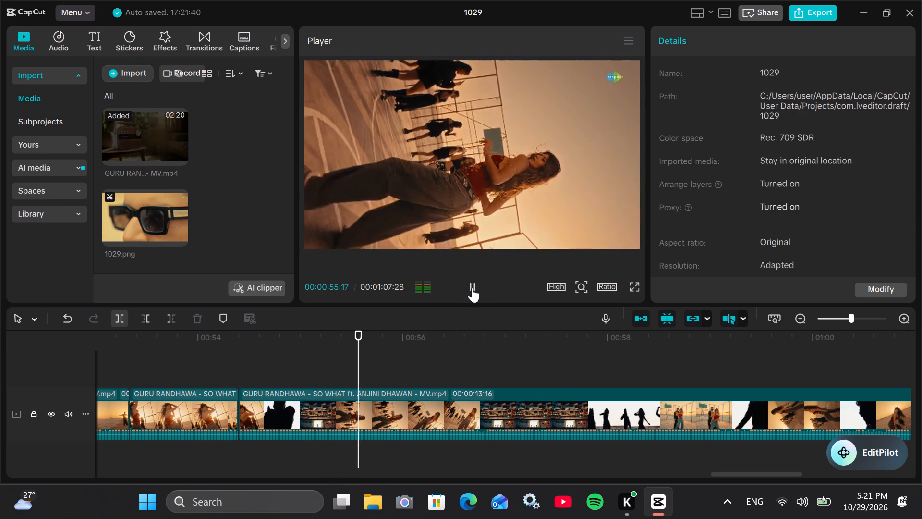
left_click(296, 352)
left_click_drag(295, 351, 299, 351)
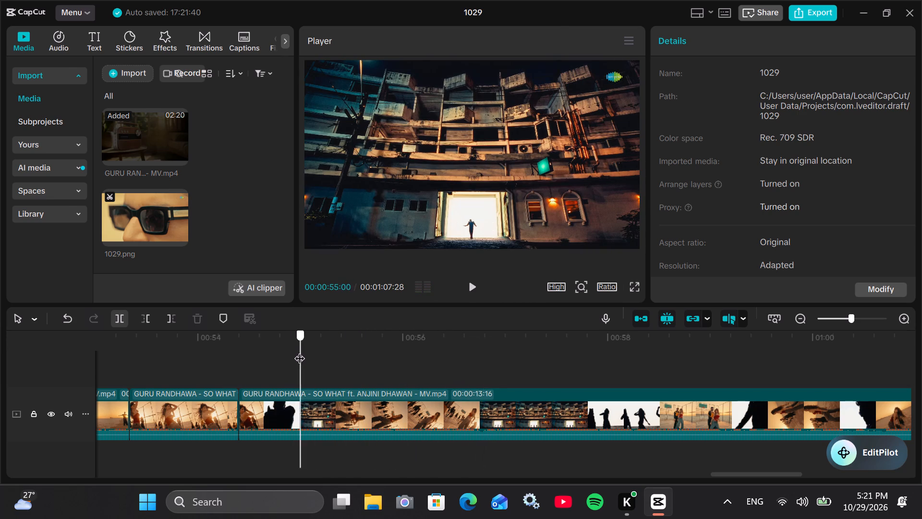
left_click_drag(299, 351, 328, 351)
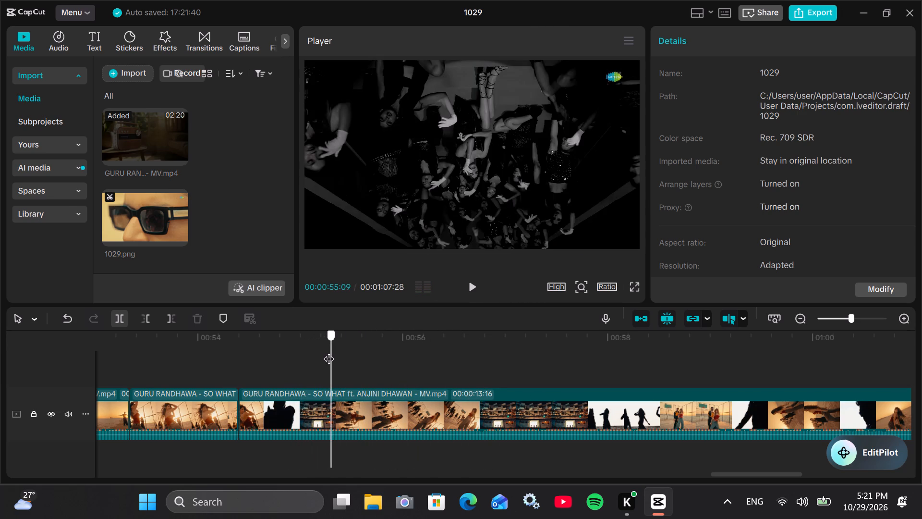
left_click_drag(328, 351, 327, 356)
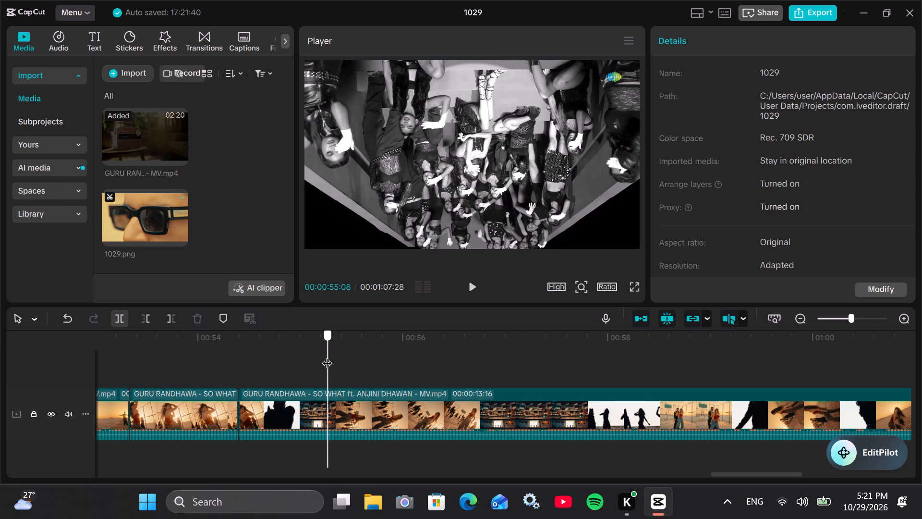
left_click_drag(327, 356, 327, 356)
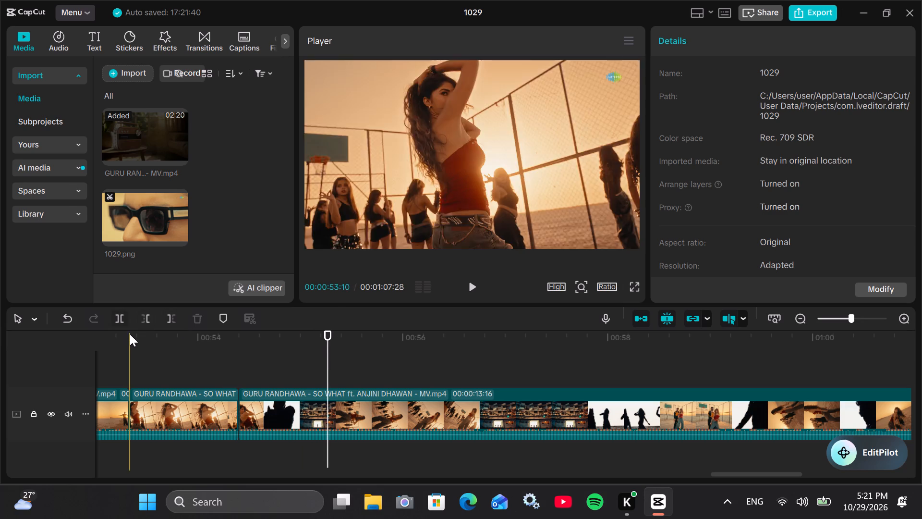
left_click(124, 318)
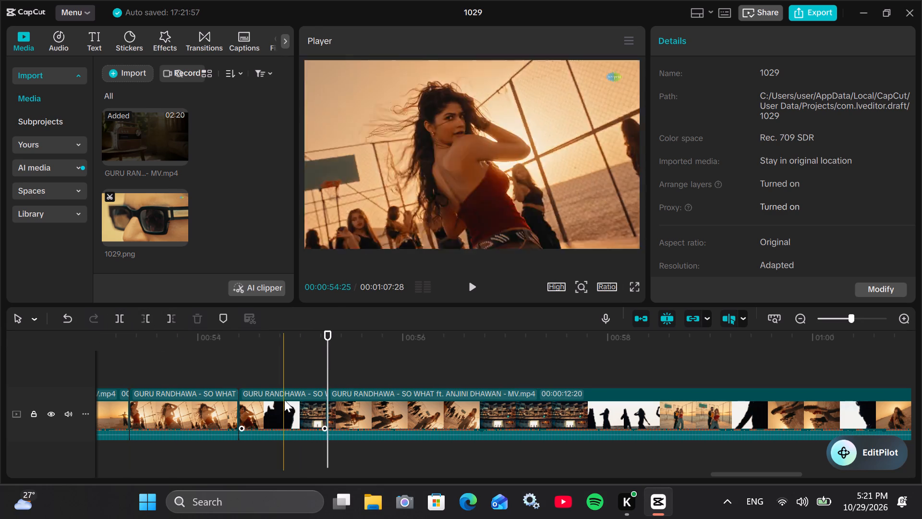
Delete the segment from 00:00:54:12 to 00:00:55:08 containing the couple silhouette, the night building and the upside-down group shot.
left_click(284, 400)
left_click(195, 317)
Split the last video clip at 00:00:55:17, where the tilted court dance changes to the night building shot.
left_click(230, 351)
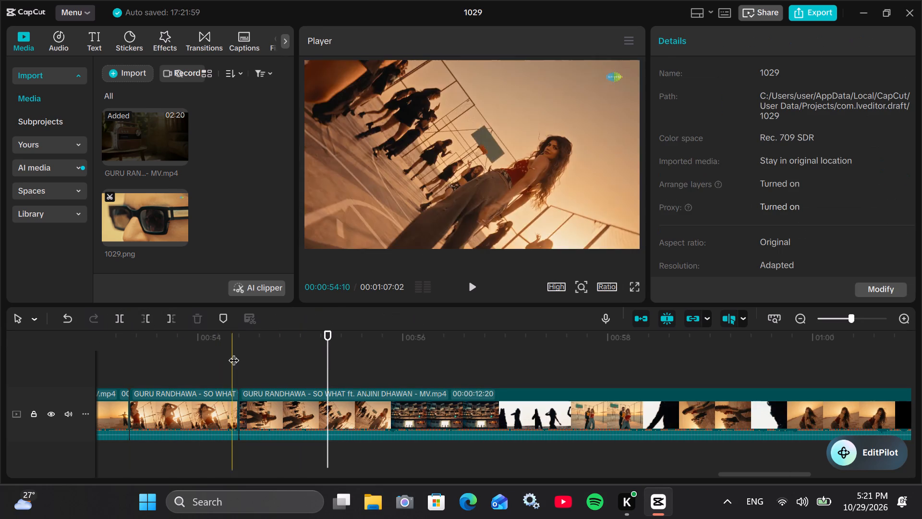
left_click_drag(234, 353, 305, 357)
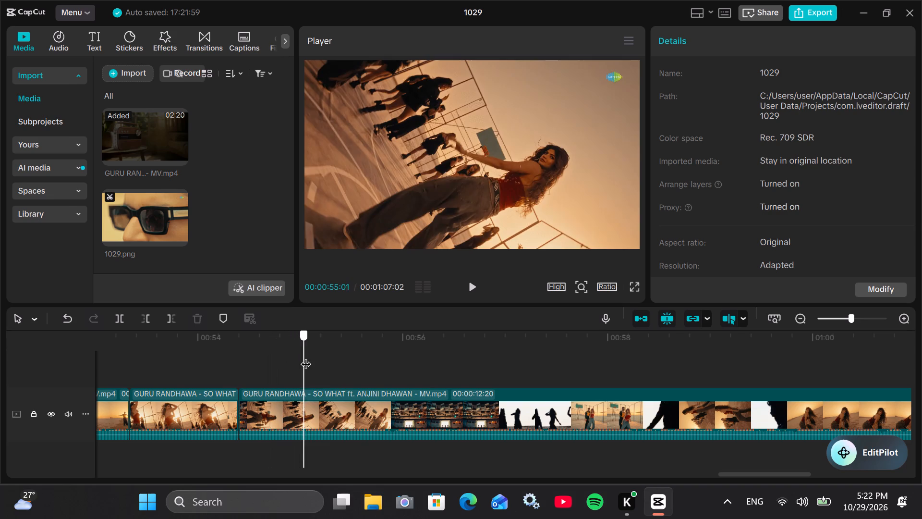
left_click_drag(305, 357, 372, 362)
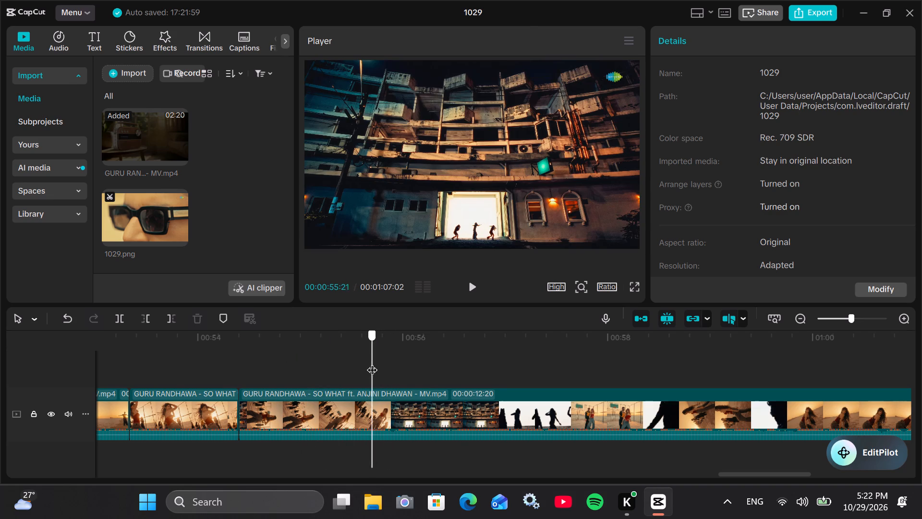
left_click_drag(372, 362, 356, 363)
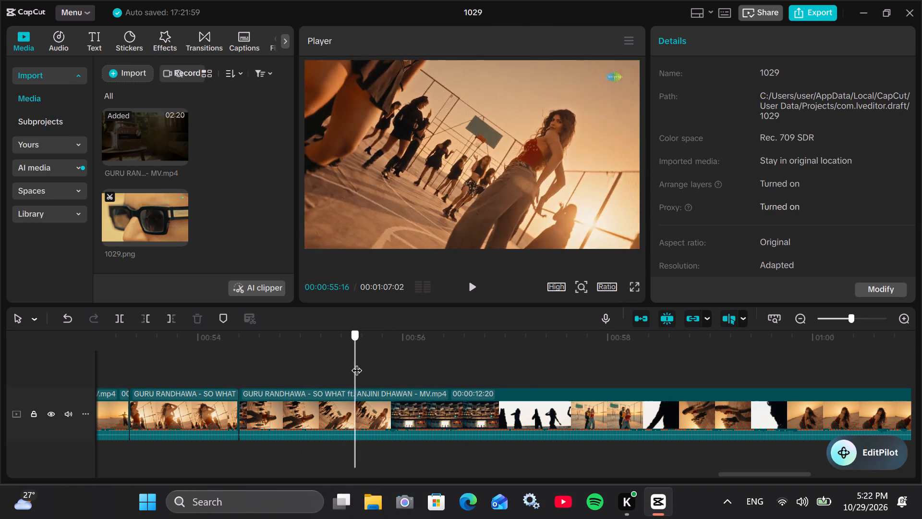
left_click_drag(356, 363, 360, 363)
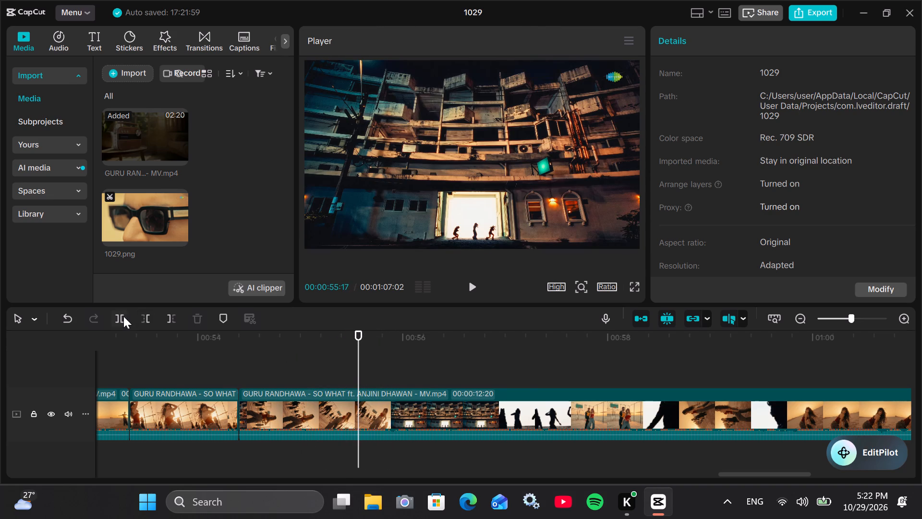
left_click(123, 316)
Split the last video clip at 00:00:57:16, where the sunset basketball court shot of the couple begins after the dancer silhouettes.
left_click_drag(355, 346, 377, 351)
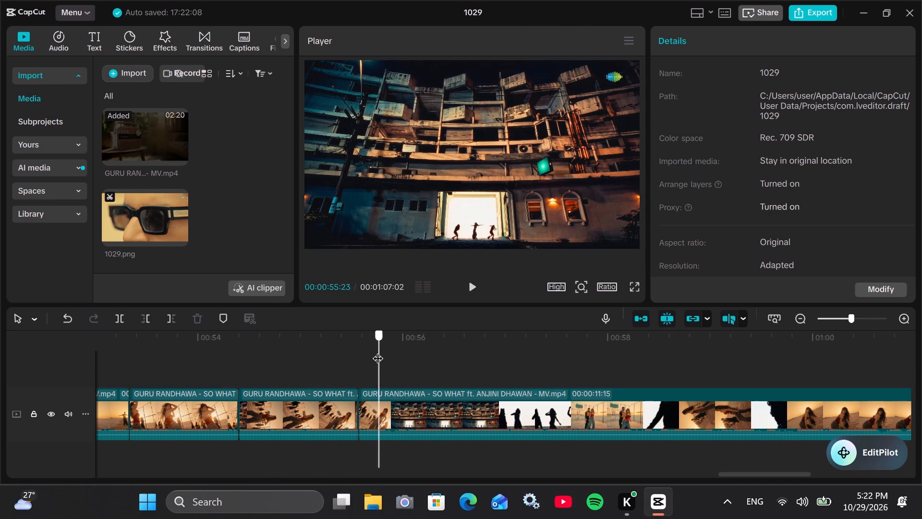
left_click_drag(377, 351, 552, 362)
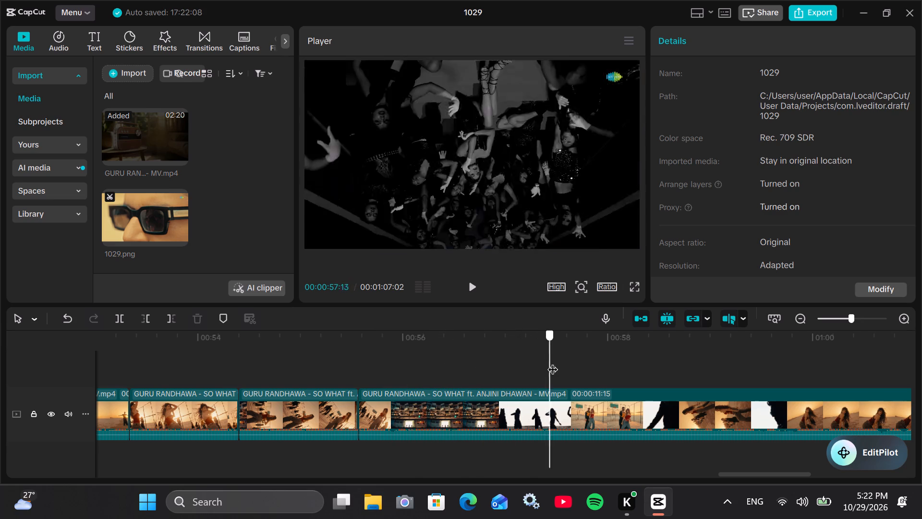
left_click_drag(552, 362, 574, 368)
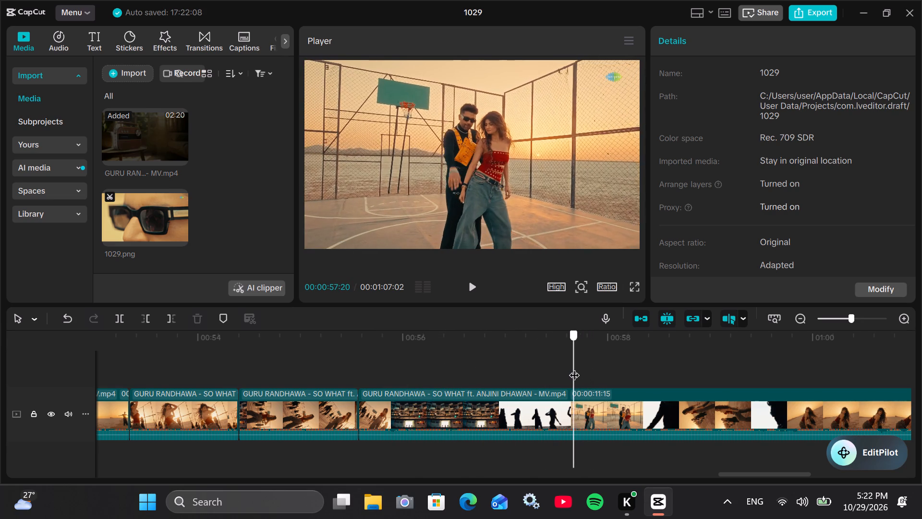
left_click_drag(574, 368, 545, 373)
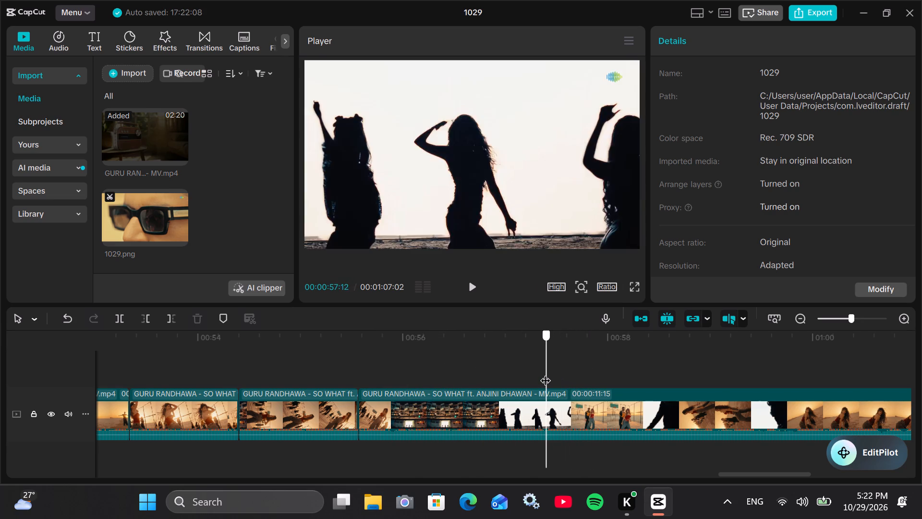
left_click_drag(545, 373, 525, 376)
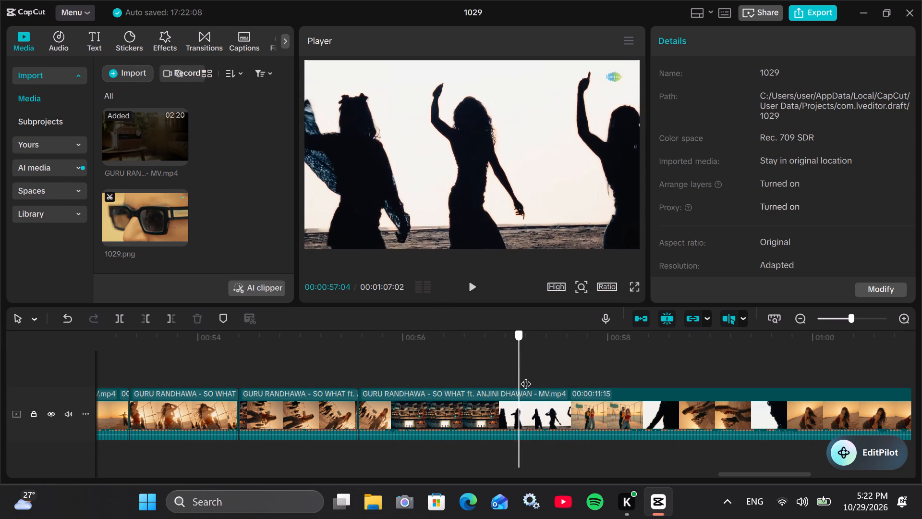
left_click_drag(525, 376, 557, 376)
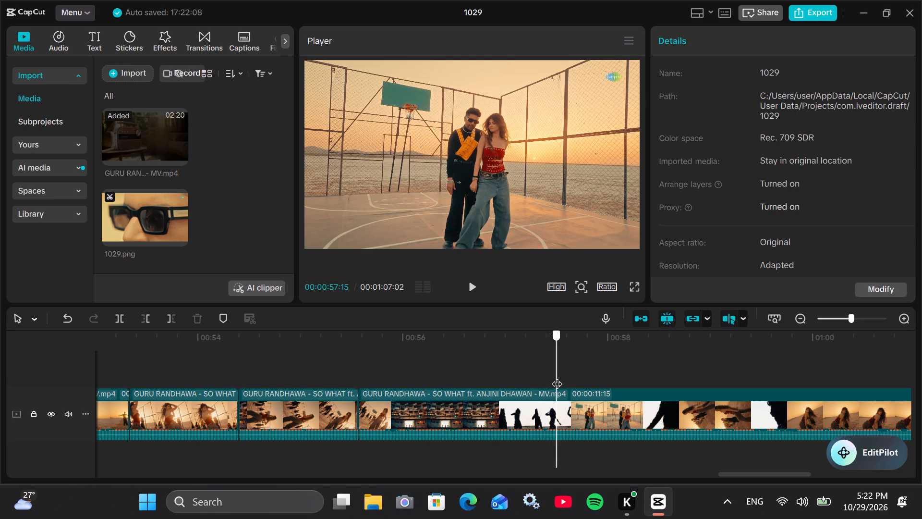
left_click_drag(557, 376, 558, 378)
left_click_drag(558, 378, 559, 376)
left_click(116, 319)
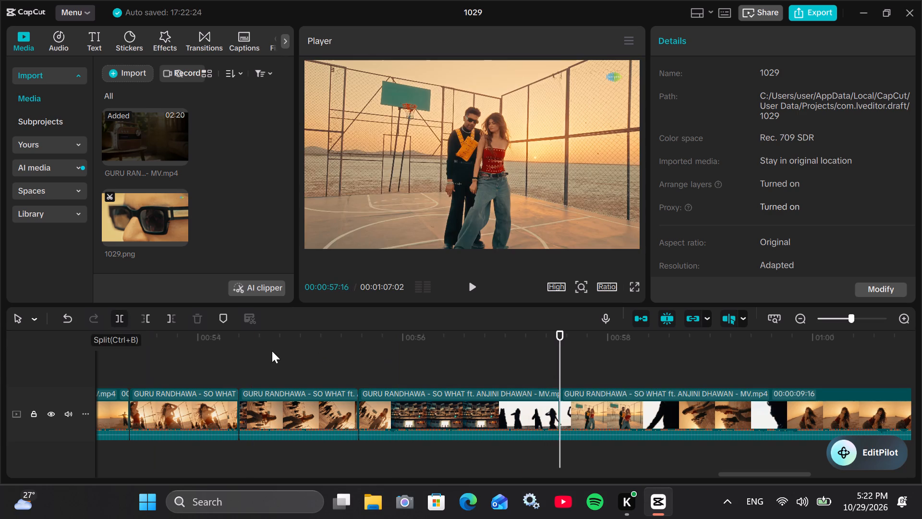
Delete the segment from 00:00:55:17 to 00:00:57:16 containing the night building and the dancer silhouettes.
left_click(431, 408)
left_click(197, 324)
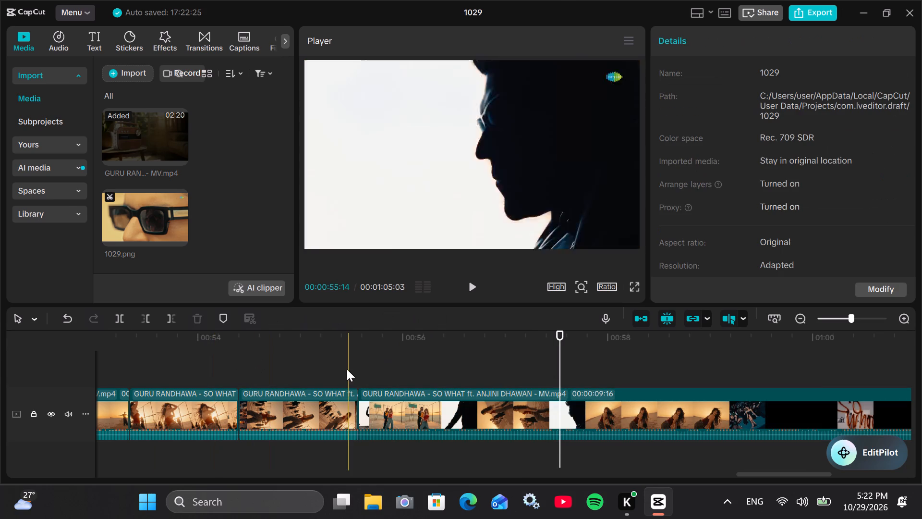
Split the last video clip at 00:01:00:03, at the end of the dark group shot just before the So What title.
left_click(349, 369)
left_click_drag(349, 369, 375, 375)
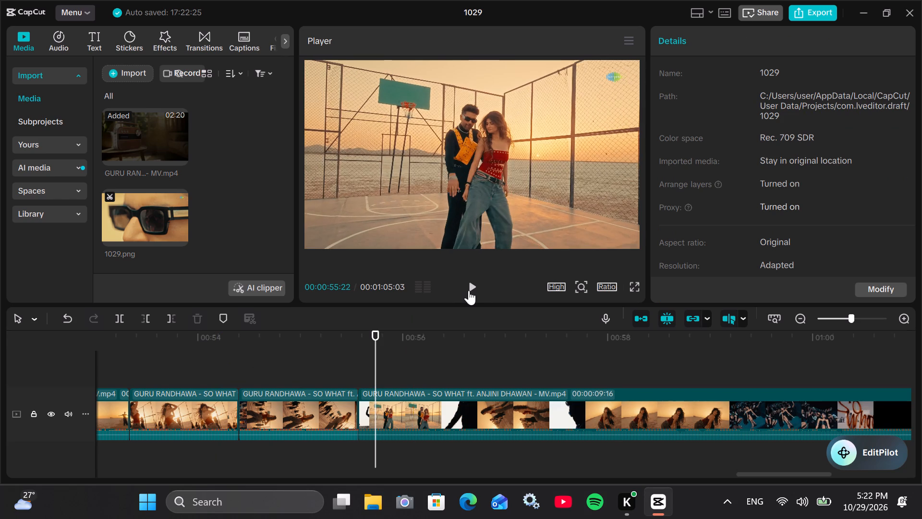
left_click(468, 290)
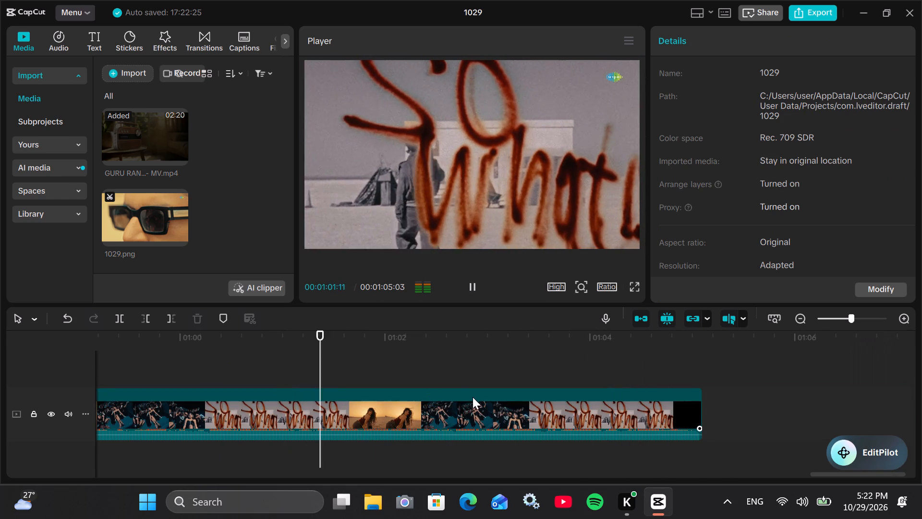
left_click(474, 398)
left_click(337, 381)
left_click(327, 361)
left_click_drag(329, 362, 221, 373)
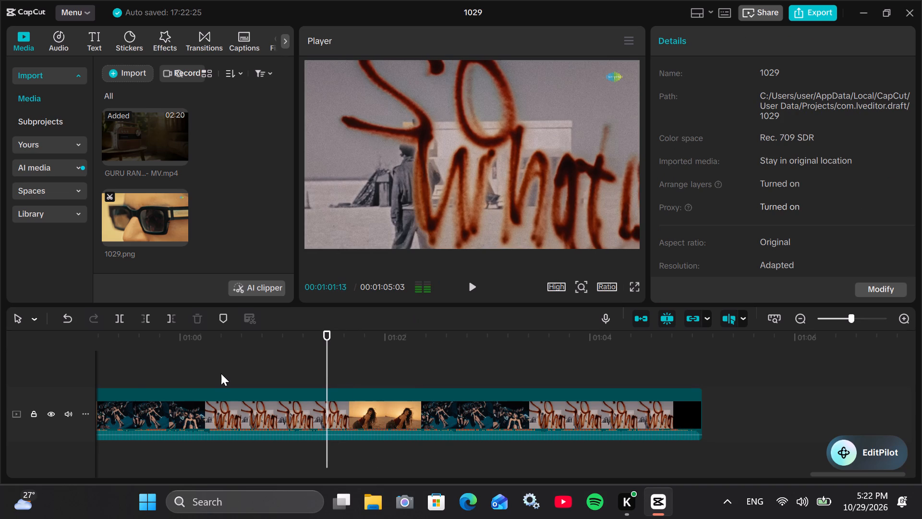
left_click_drag(221, 373, 331, 377)
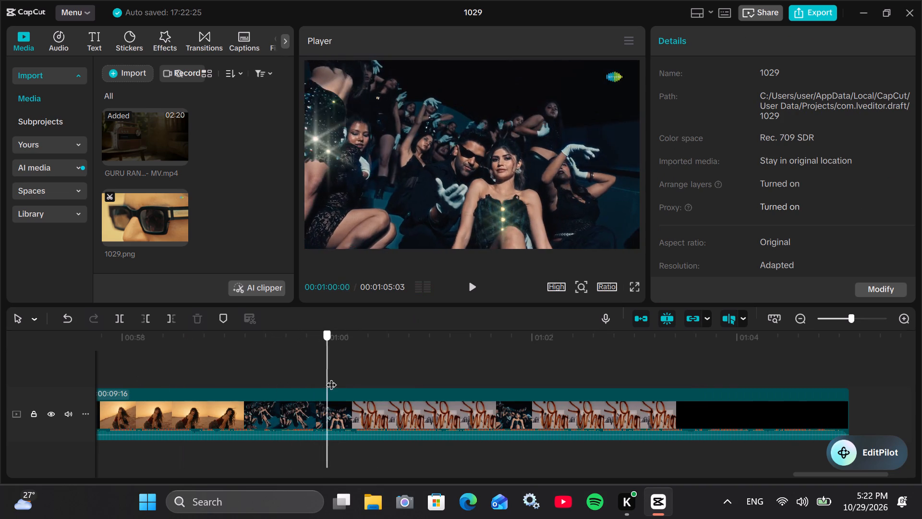
left_click_drag(331, 377, 348, 372)
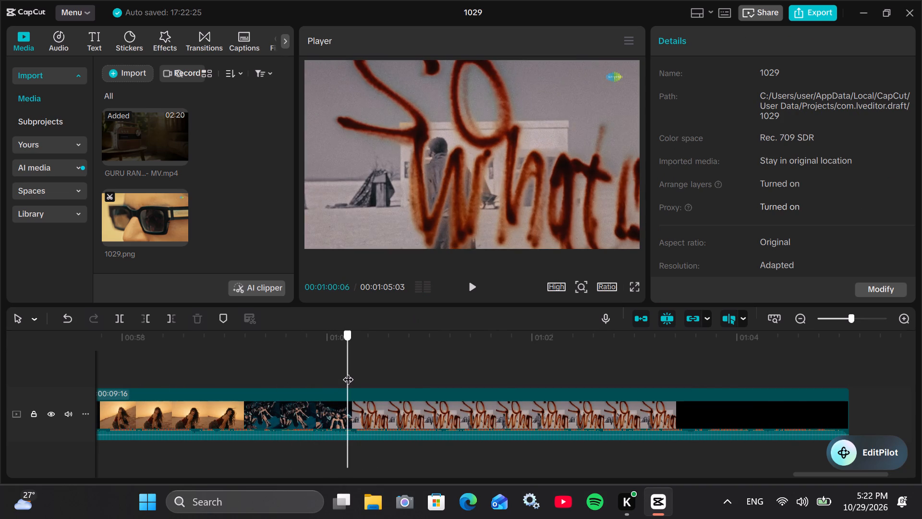
left_click_drag(348, 372, 337, 372)
left_click(119, 317)
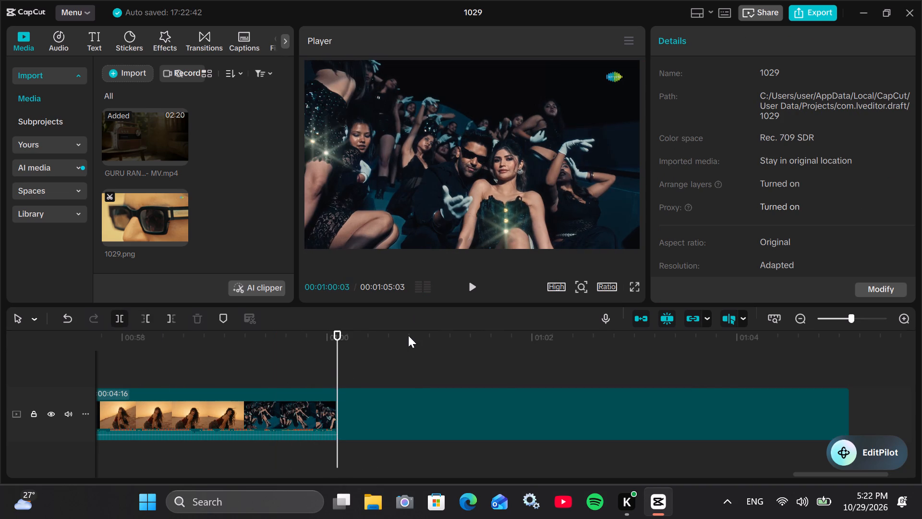
Play through the closing So What title segment after 00:01:00:03 and delete it.
left_click(475, 285)
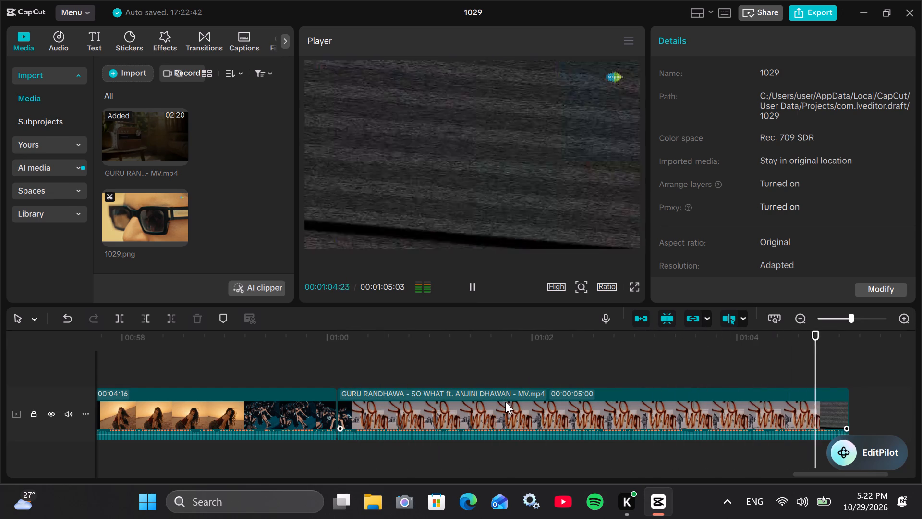
left_click(511, 406)
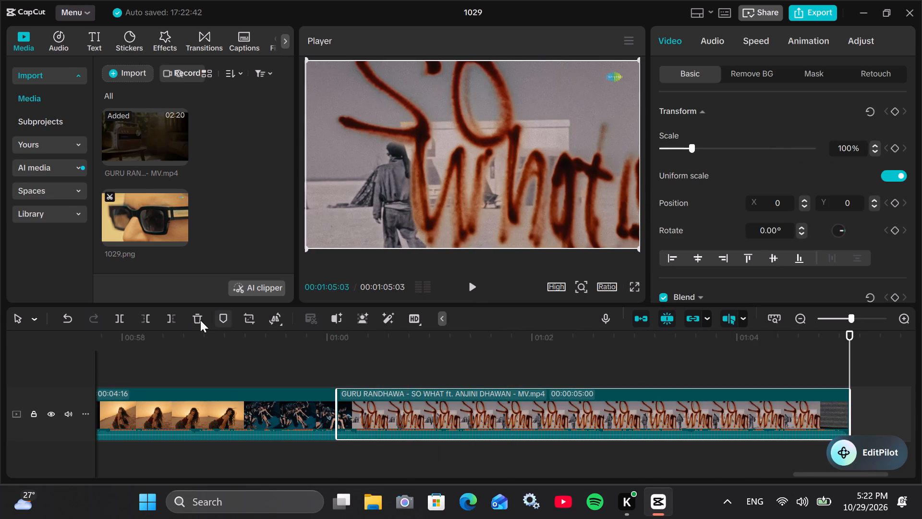
left_click(200, 320)
Play the shortened video from 00:00:00:00 with more of the clips fitted on the timeline.
left_click(359, 354)
left_click_drag(359, 354, 0, 397)
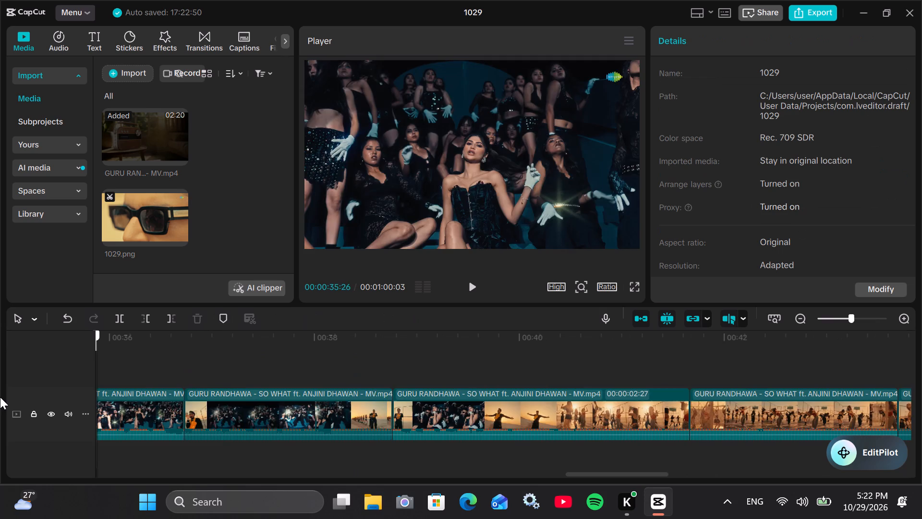
left_click_drag(0, 397, 0, 387)
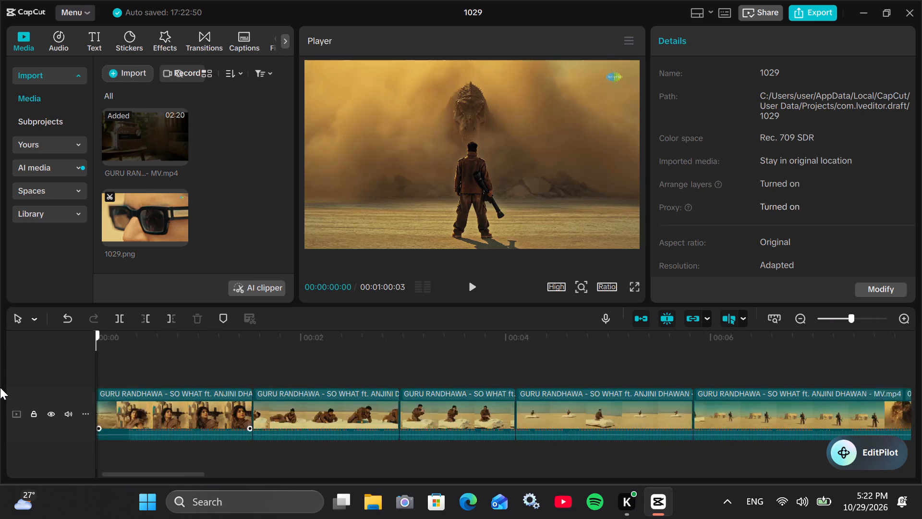
left_click_drag(0, 387, 0, 384)
left_click(835, 318)
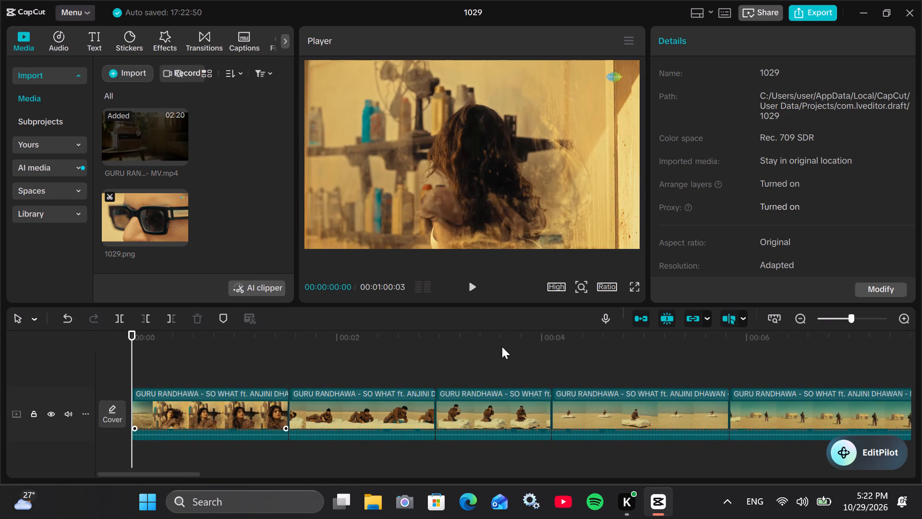
left_click(340, 350)
left_click_drag(341, 350, 0, 368)
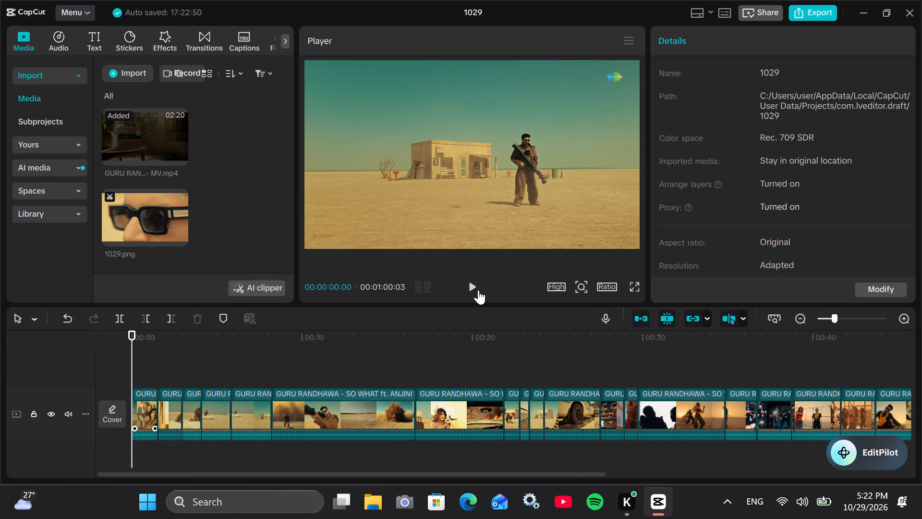
left_click(478, 290)
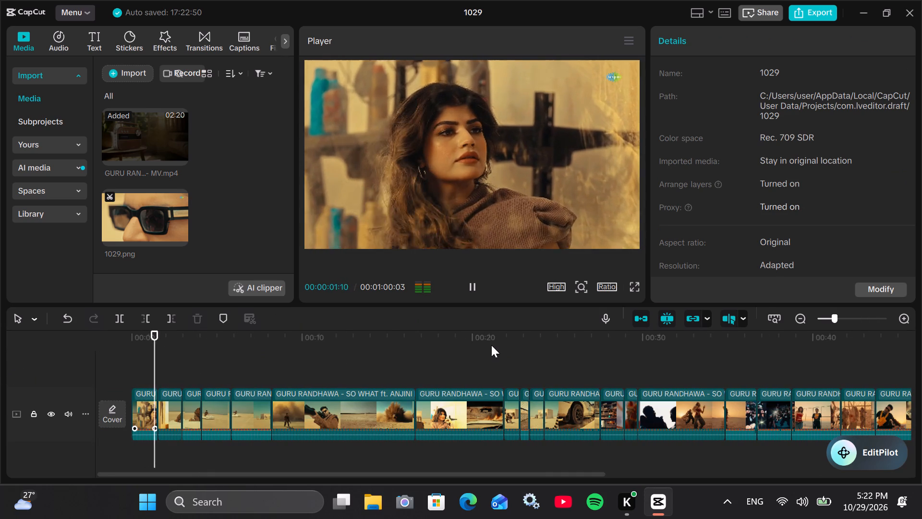
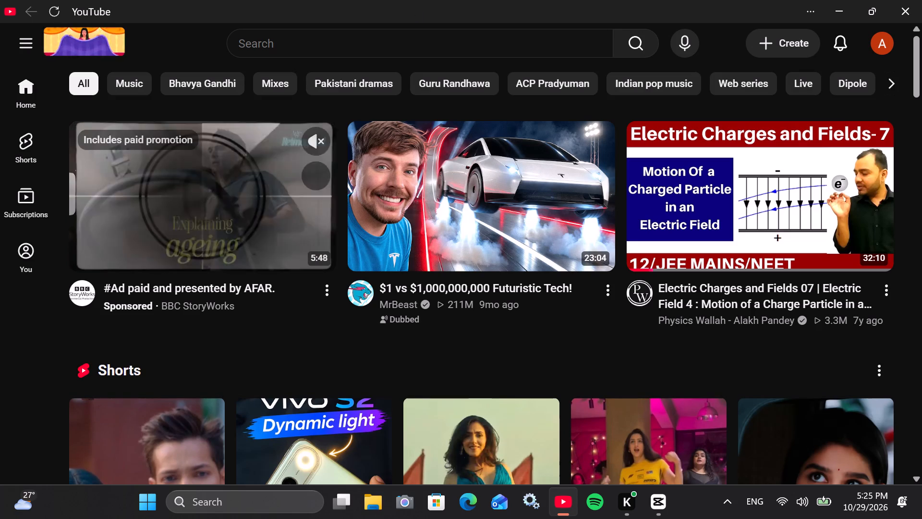
Search YouTube for so what guru randhawa, preview the Shorts results and watch the New Song Short.
left_click(410, 45)
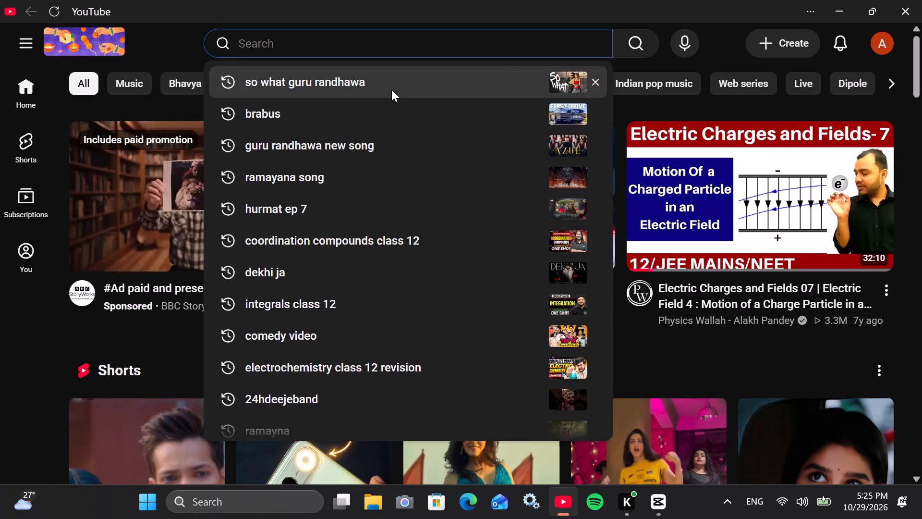
left_click(391, 89)
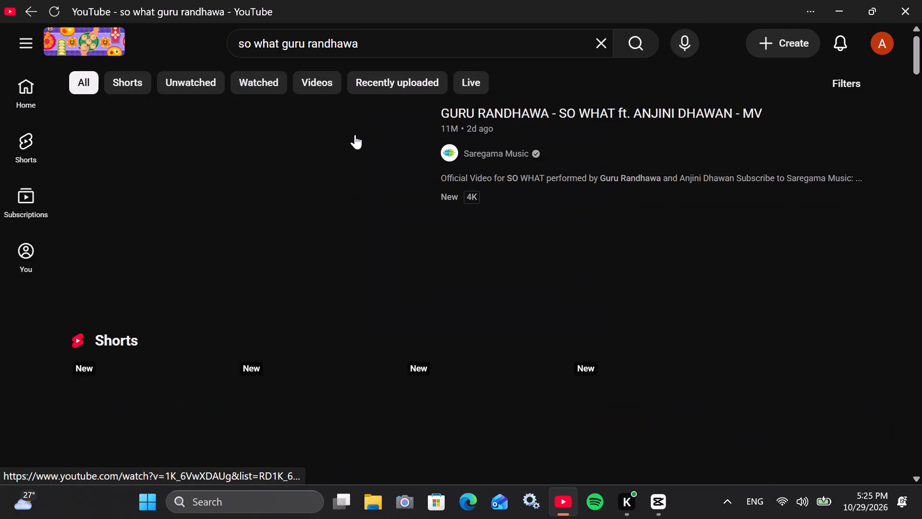
scroll(355, 138, "down", 4)
scroll(355, 141, "up", 1)
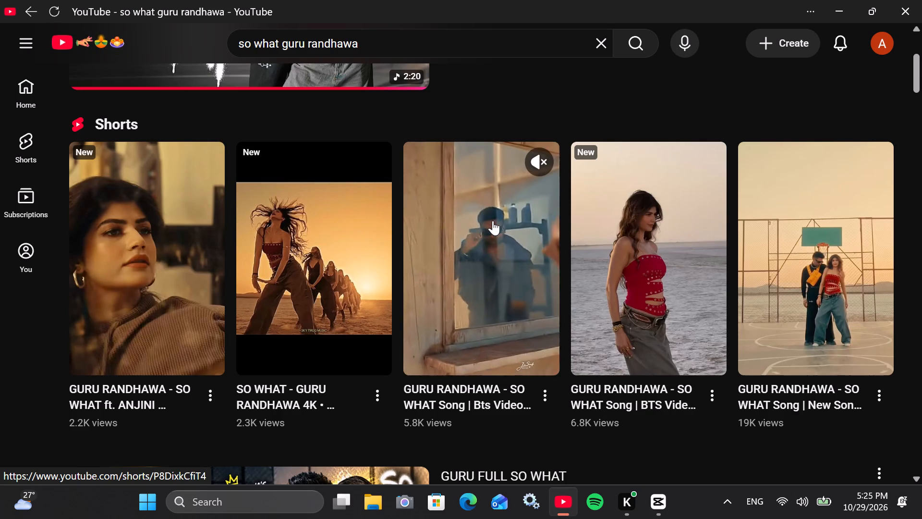
left_click(544, 170)
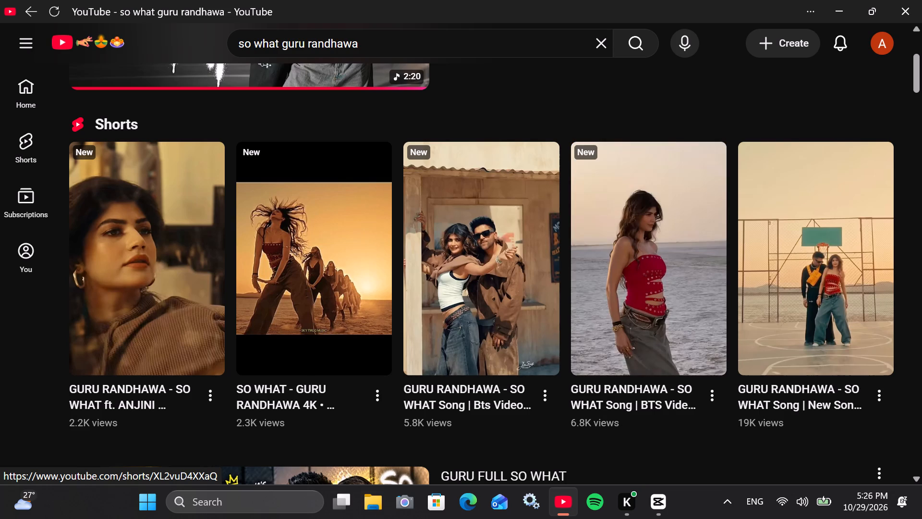
left_click(851, 189)
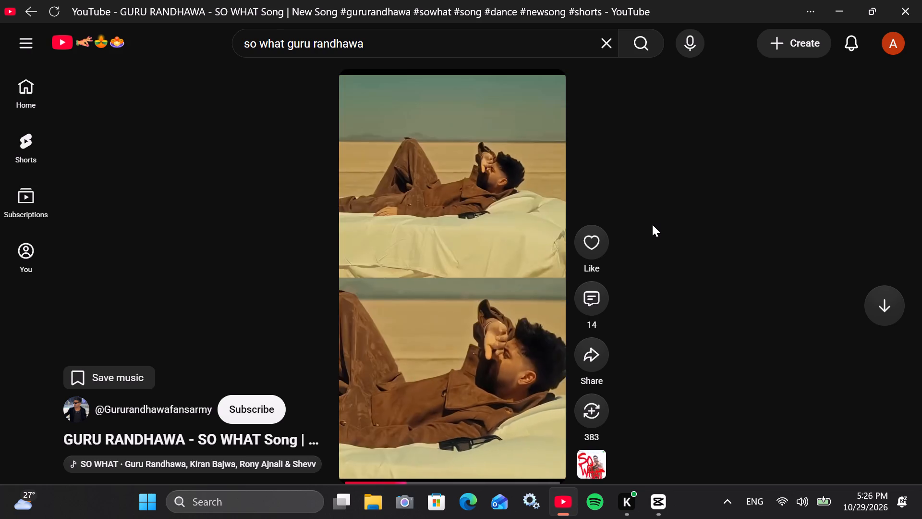
left_click(30, 11)
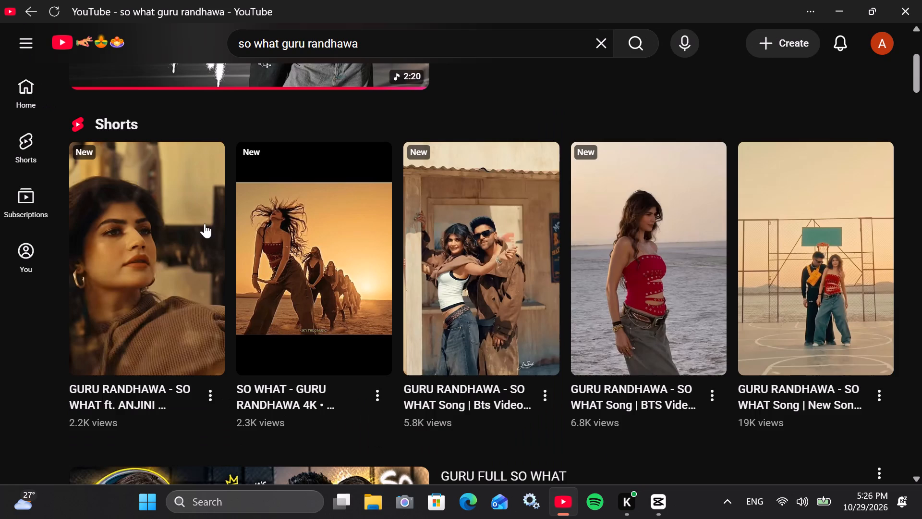
Browse further down the so what guru randhawa results and watch the Short of a woman dancing on a street at night.
scroll(478, 301, "down", 7)
scroll(478, 301, "up", 2)
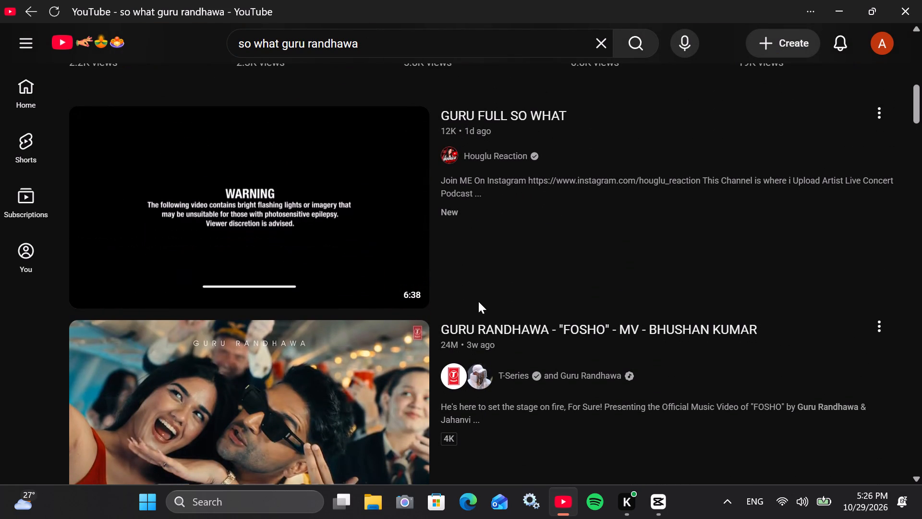
scroll(478, 301, "down", 7)
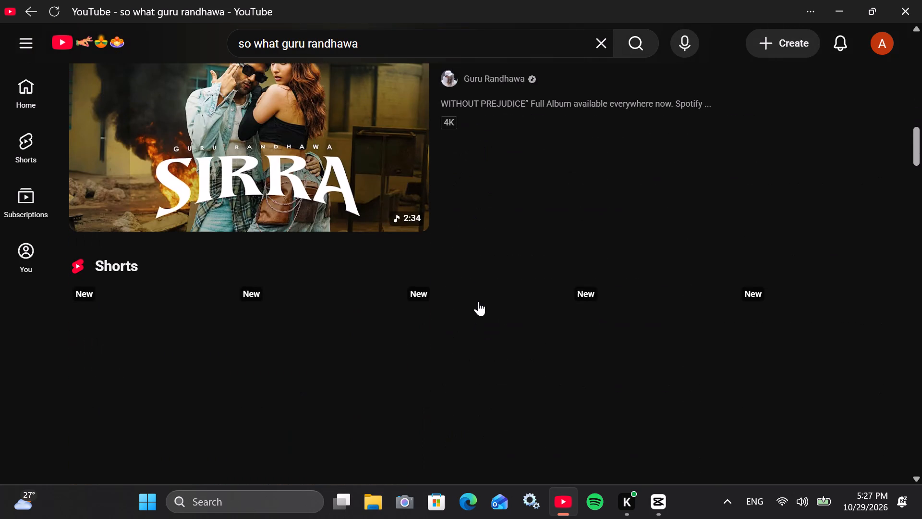
scroll(478, 301, "down", 2)
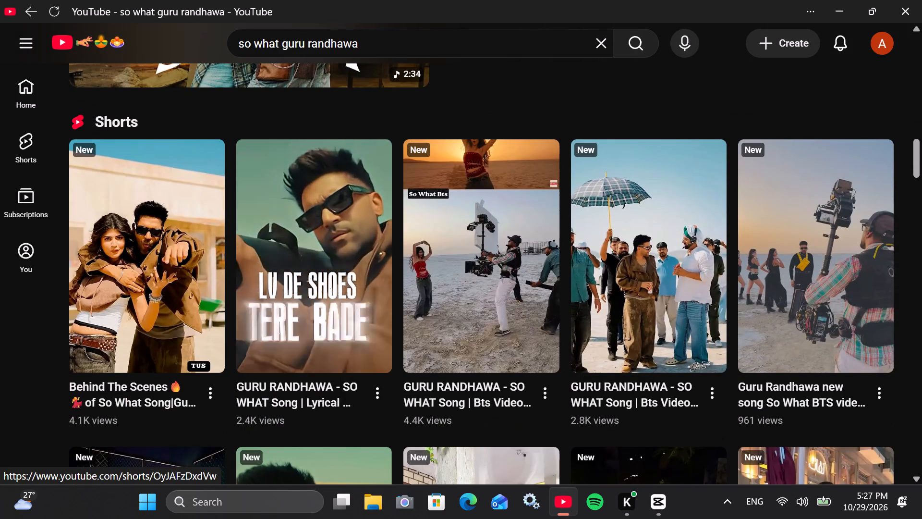
scroll(669, 302, "down", 5)
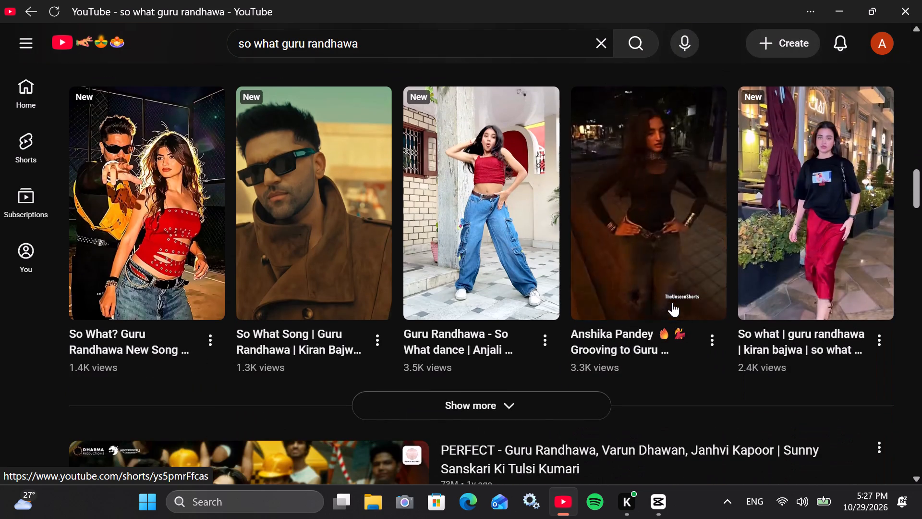
left_click(678, 268)
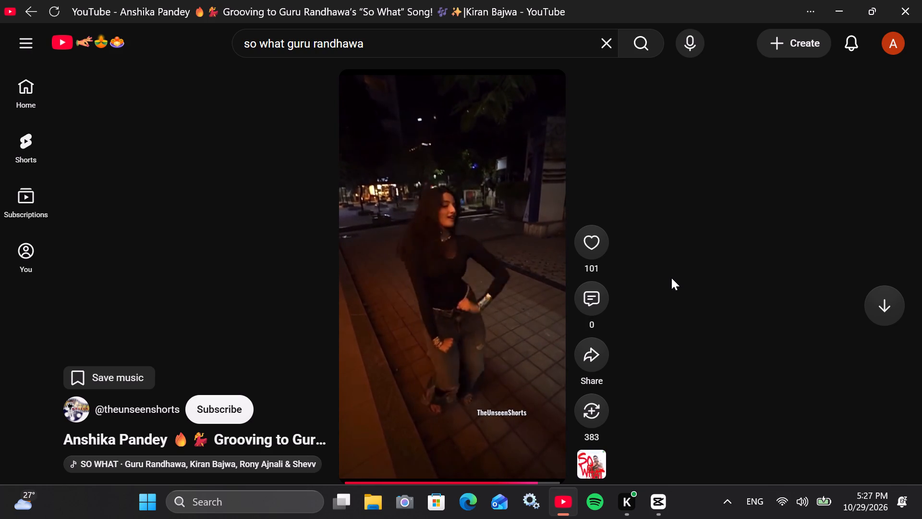
left_click(34, 17)
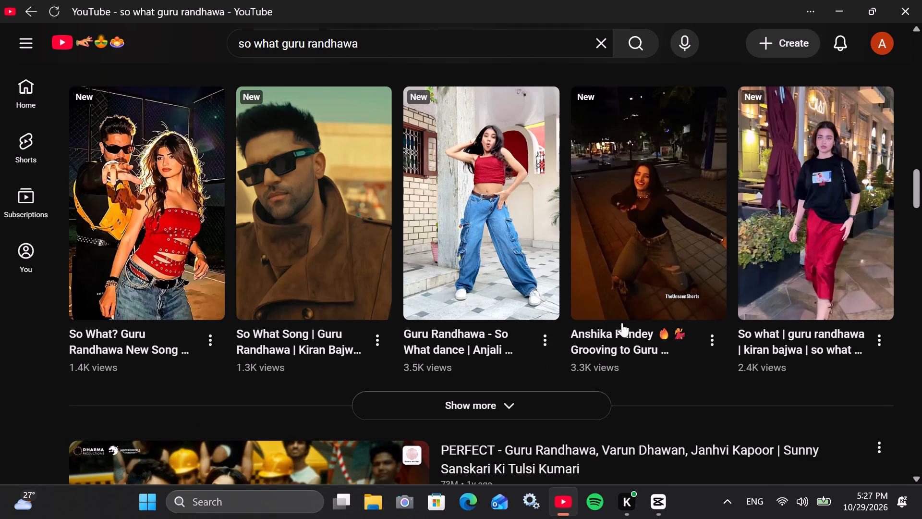
Look through more of the search results, revisit the night-street dance Short, and close YouTube.
scroll(668, 306, "down", 6)
scroll(608, 316, "down", 5)
scroll(471, 324, "up", 3)
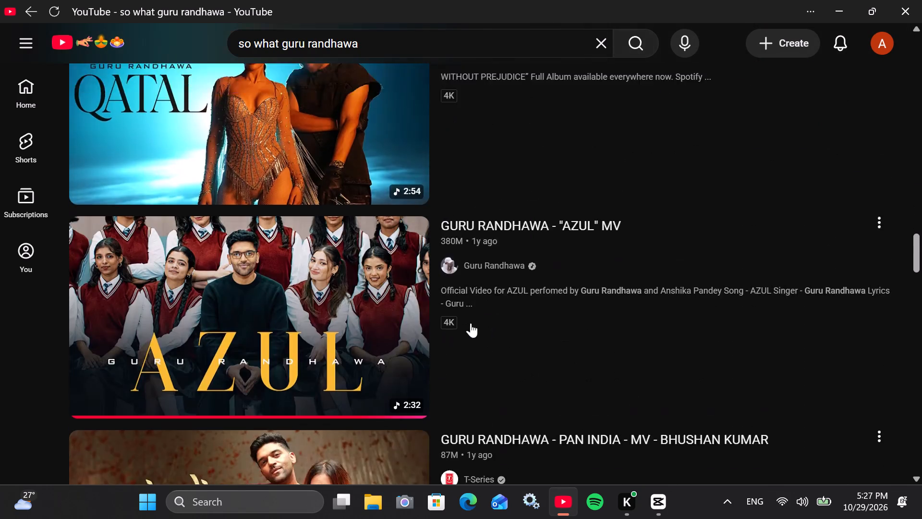
scroll(471, 323, "up", 6)
scroll(594, 237, "up", 2)
left_click(630, 236)
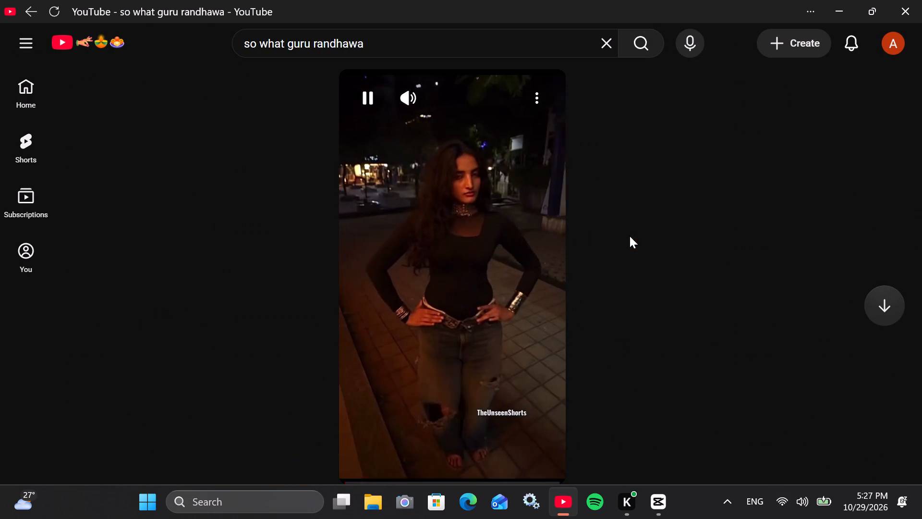
left_click(28, 10)
left_click(921, 0)
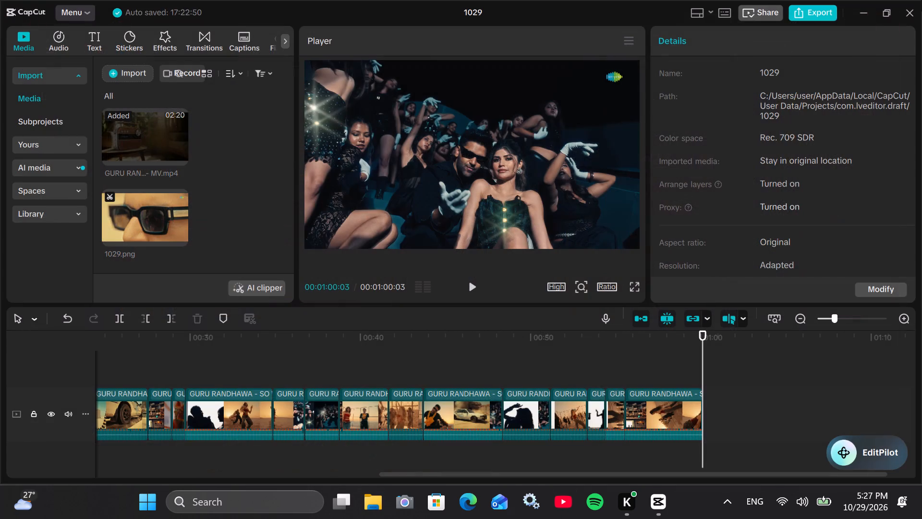
In CapCut, place the full GURU RANDHAWA - SO WHAT video on a new track above the cut clips, starting at 00:00:00:00.
left_click(307, 367)
left_click_drag(304, 364, 0, 381)
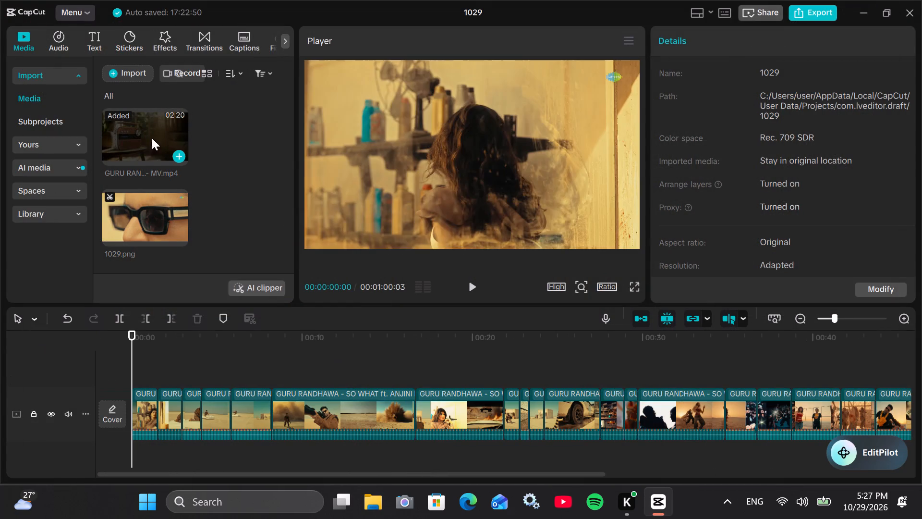
left_click_drag(153, 127, 253, 358)
left_click_drag(275, 369, 253, 358)
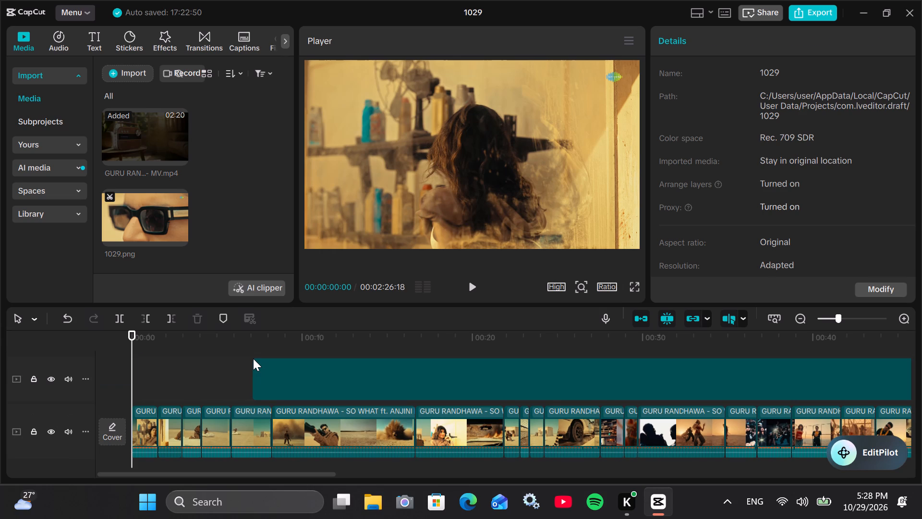
left_click_drag(253, 358, 155, 368)
Mute the main track holding the cut clips.
left_click(69, 431)
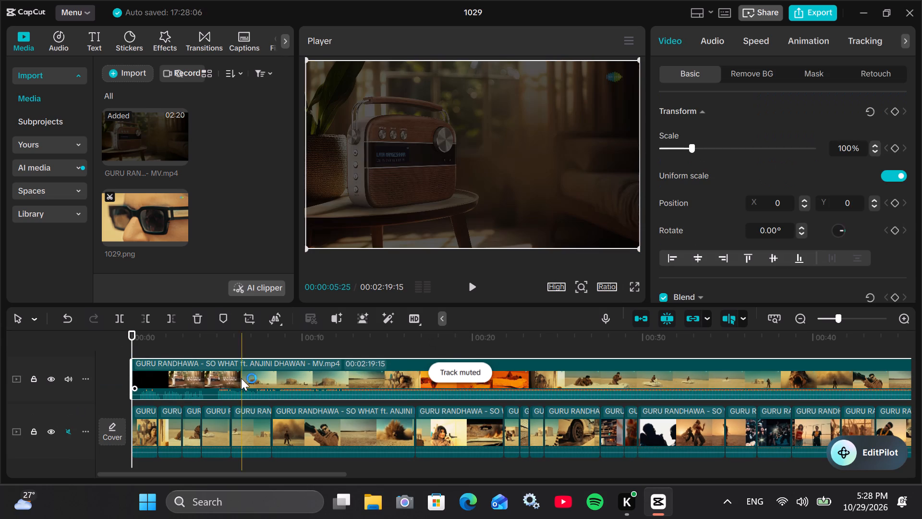
Move the full video on the upper track completely out of the frame, to about X -2472, Y -2634.
left_click_drag(422, 193, 206, 423)
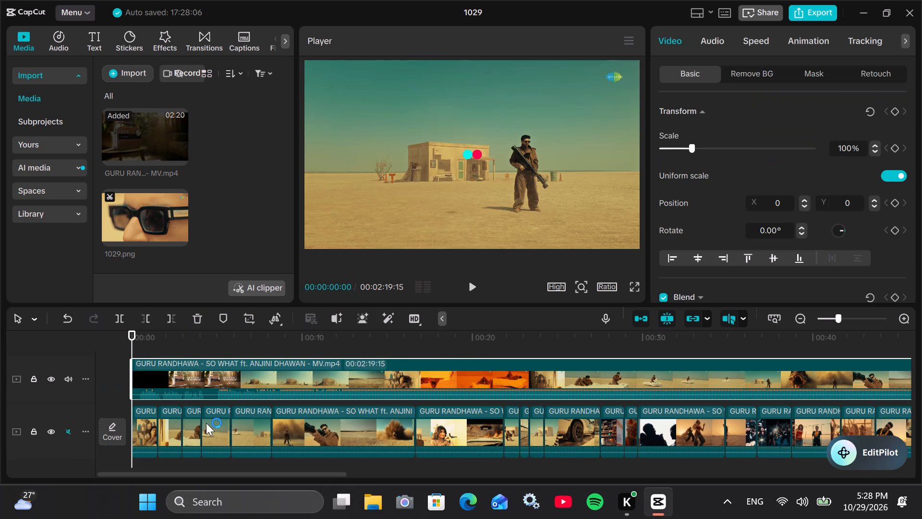
left_click_drag(206, 423, 206, 424)
Play the cut clips against the full video's soundtrack from 00:00:00:00 and again from 00:00:05:15.
left_click(473, 288)
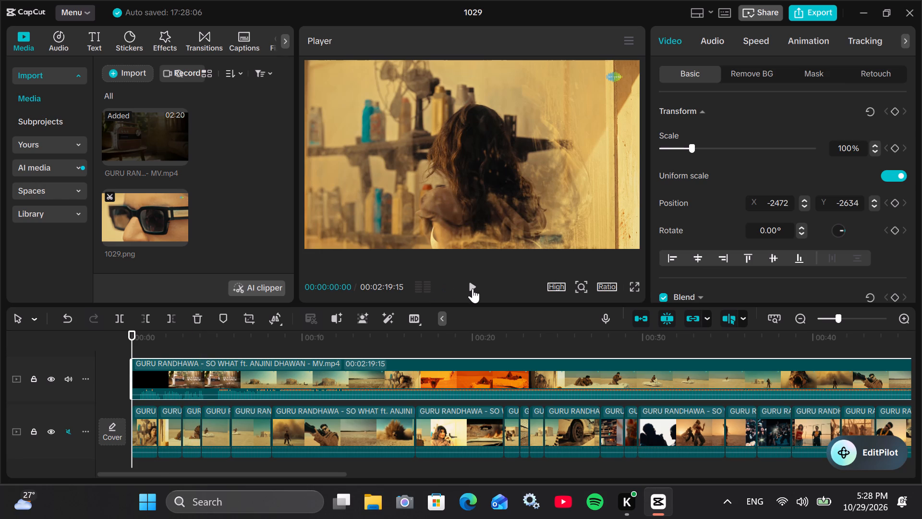
left_click(226, 344)
left_click_drag(226, 344, 268, 351)
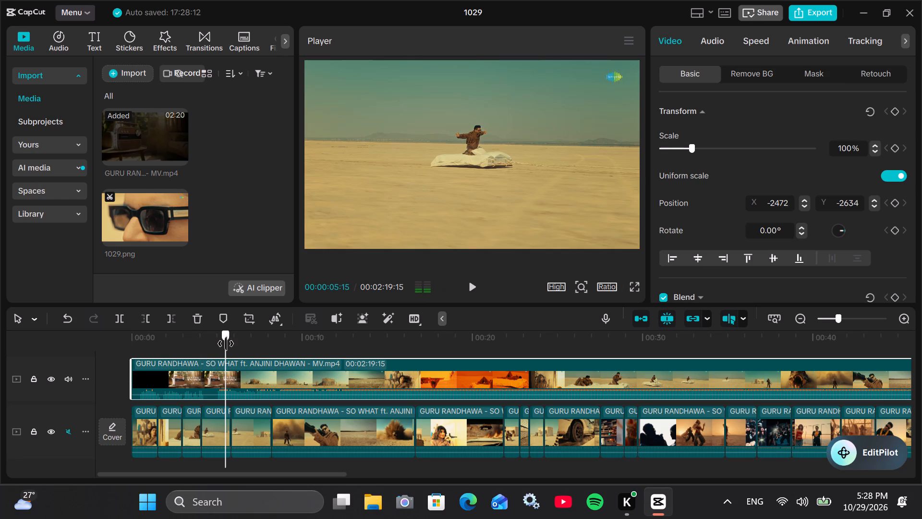
left_click(472, 284)
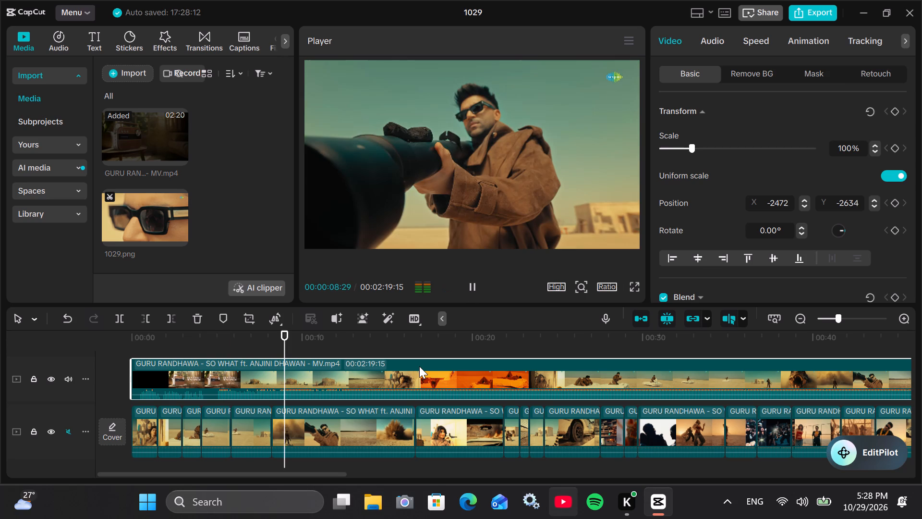